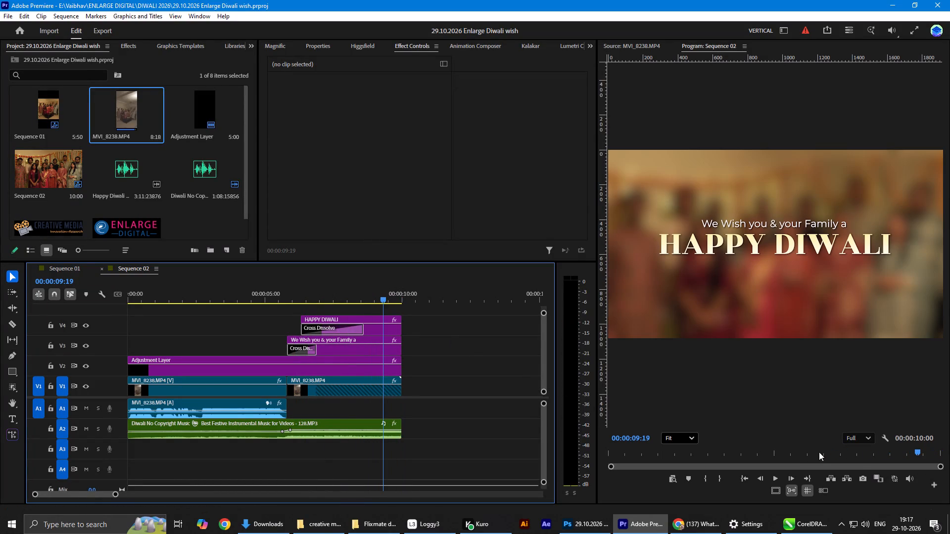
# Export the Sequence 02 frame at 00:00:09:19 as a JPEG still to the Downloads folder.
pyautogui.click(867, 473)
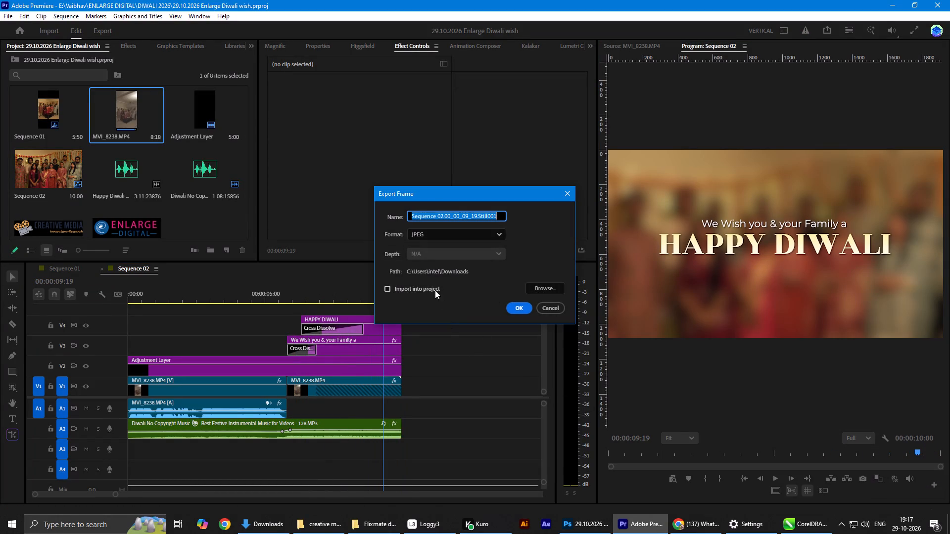
pyautogui.click(519, 309)
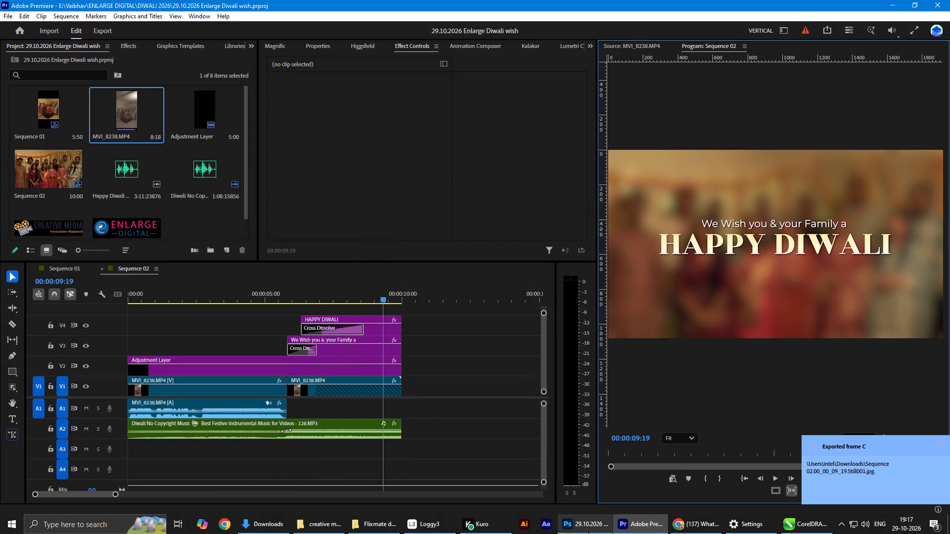
# Open the exported Sequence 02 still from the Downloads folder as a new Photoshop document, fitted to the view.
pyautogui.click(588, 532)
pyautogui.click(264, 522)
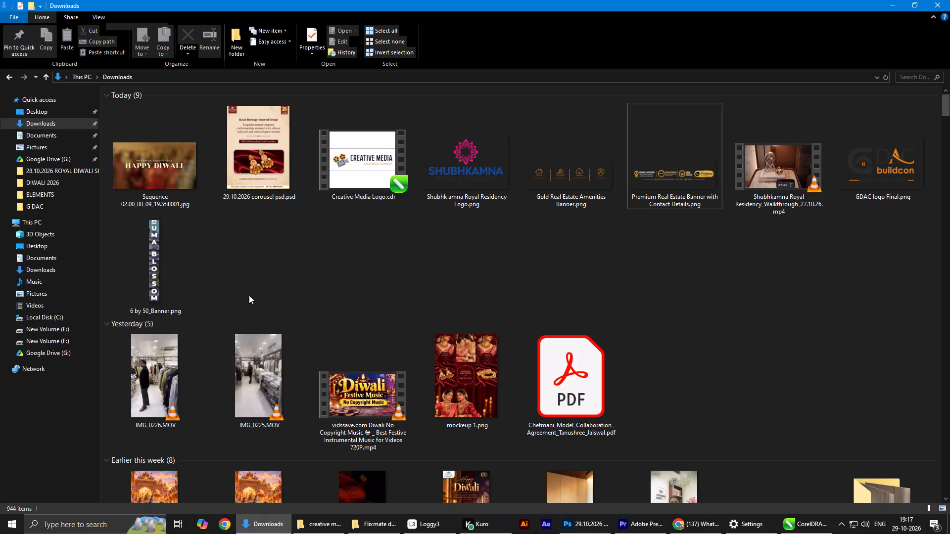
pyautogui.click(173, 142)
pyautogui.moveTo(160, 171); pyautogui.dragTo(187, 187)
pyautogui.hotkey('alt', 'Tab')
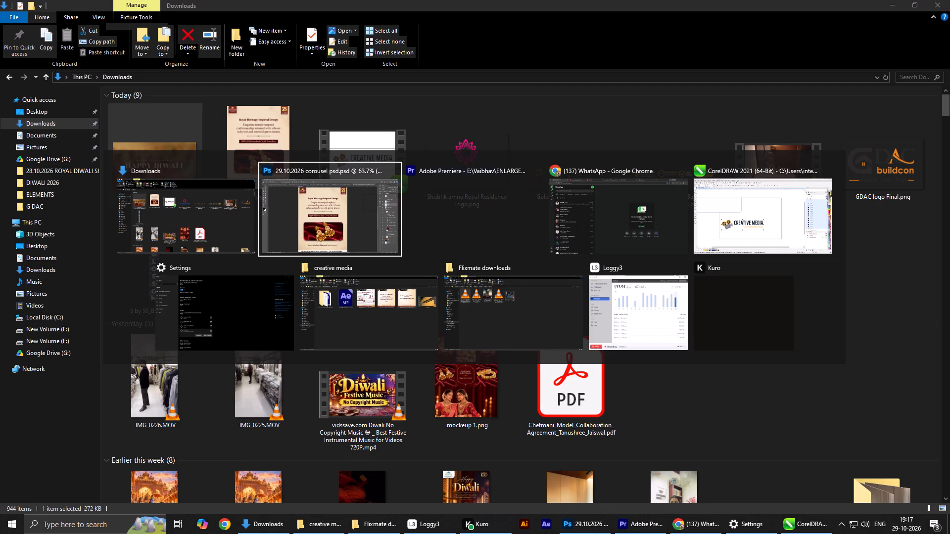
pyautogui.moveTo(187, 187); pyautogui.dragTo(797, 43)
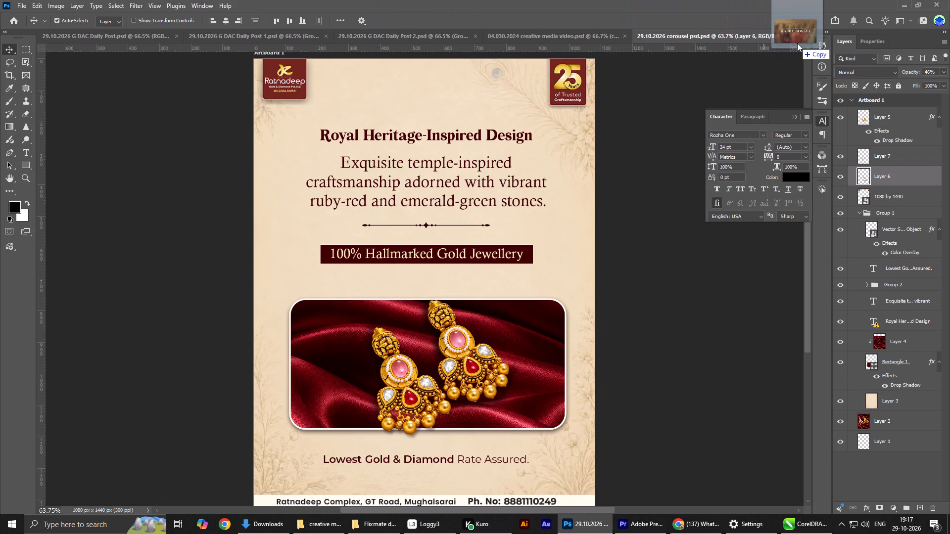
pyautogui.moveTo(797, 43); pyautogui.dragTo(800, 37)
pyautogui.hotkey('ctrl', '0')
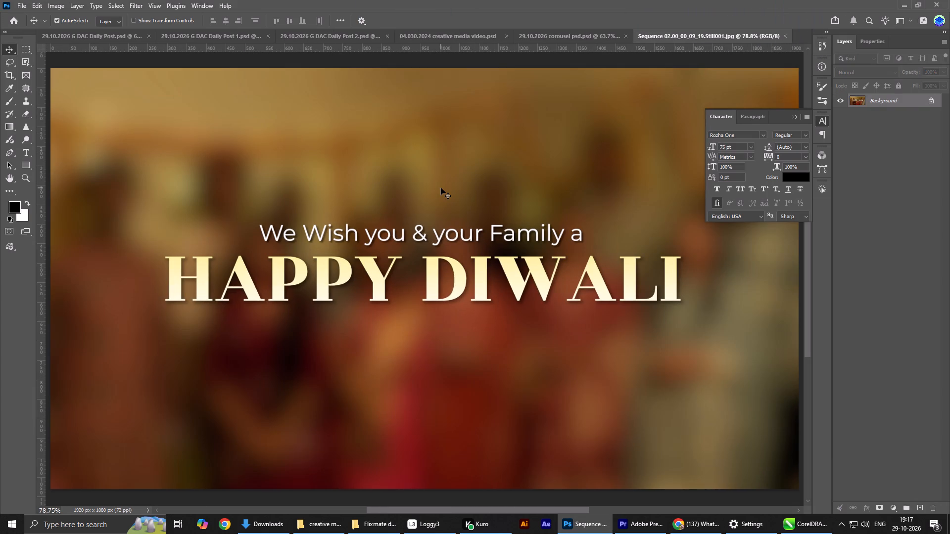
pyautogui.click(441, 188)
# Place Creative Media Logo.png from the Desktop folder into the Diwali still document.
pyautogui.click(306, 533)
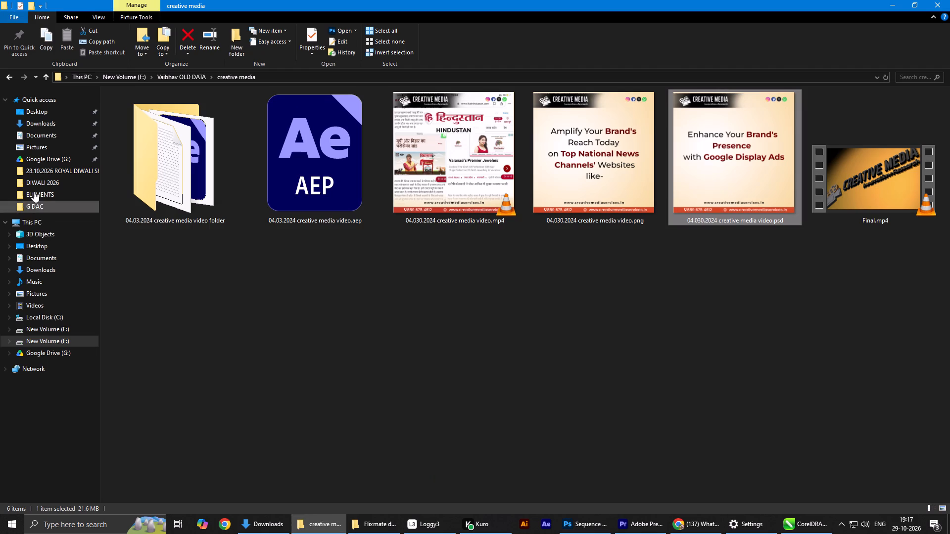
pyautogui.click(52, 110)
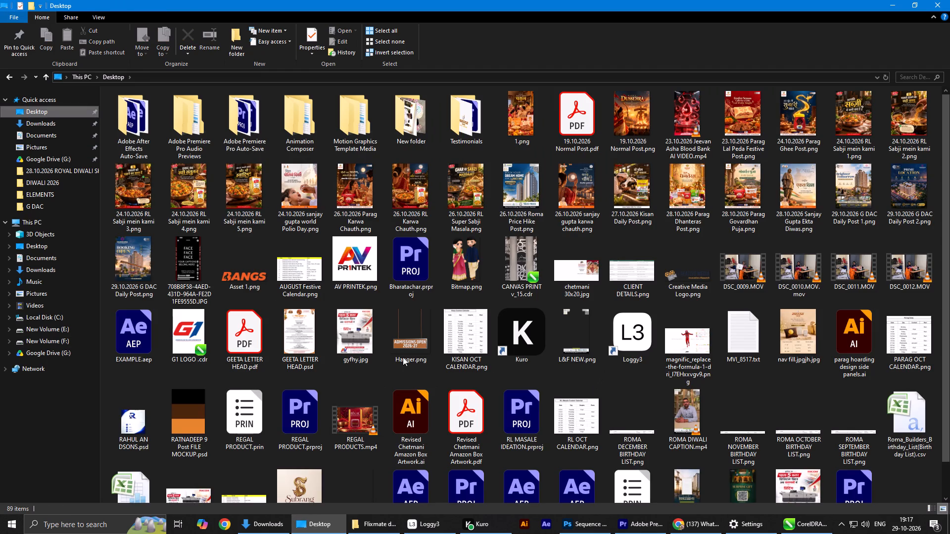
pyautogui.click(413, 254)
pyautogui.click(701, 260)
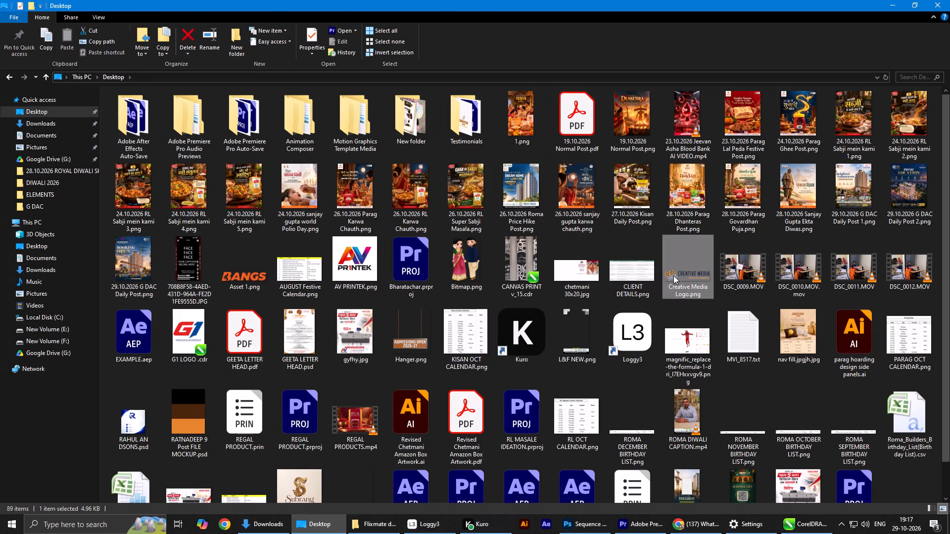
pyautogui.moveTo(672, 269); pyautogui.dragTo(271, 260)
pyautogui.hotkey('alt', 'Tab')
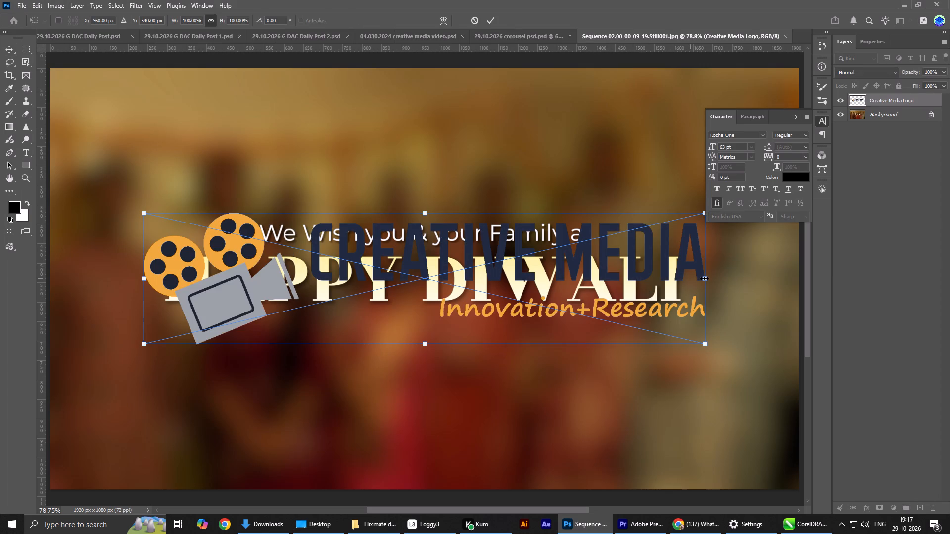
# Scale the Creative Media logo to about 29% and position it above the greeting text, left of centre.
pyautogui.moveTo(704, 278); pyautogui.dragTo(457, 295)
pyautogui.moveTo(437, 279); pyautogui.dragTo(312, 136)
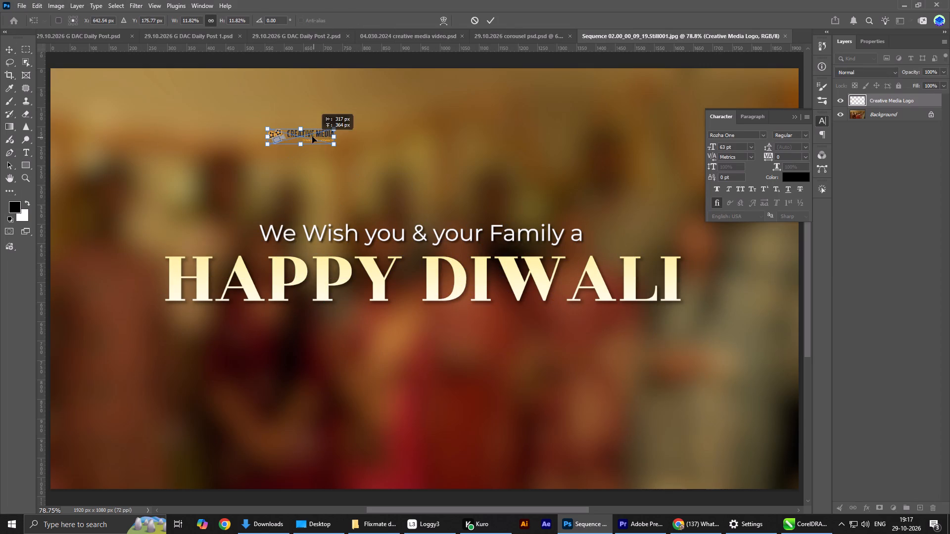
pyautogui.moveTo(312, 136); pyautogui.dragTo(309, 128)
pyautogui.moveTo(330, 127); pyautogui.dragTo(406, 127)
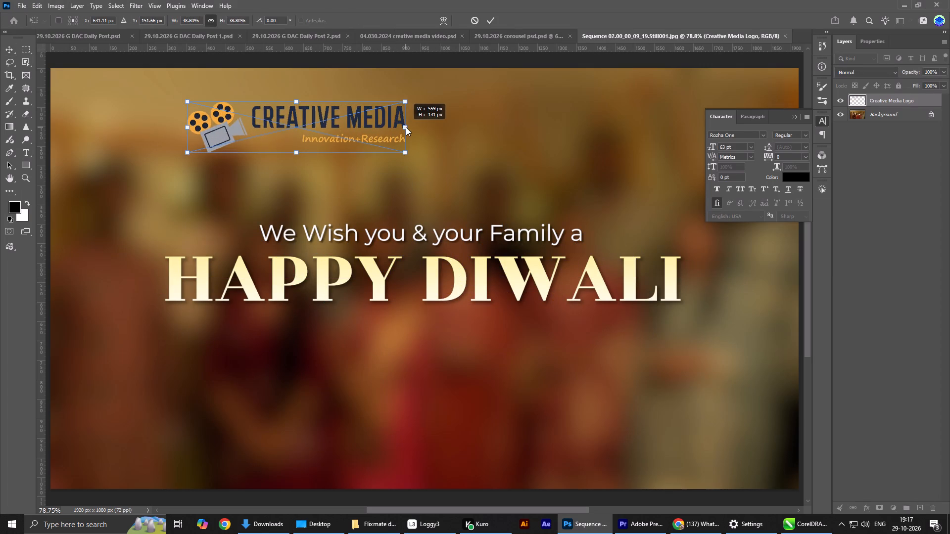
pyautogui.moveTo(406, 127); pyautogui.dragTo(379, 127)
pyautogui.moveTo(352, 127); pyautogui.dragTo(383, 136)
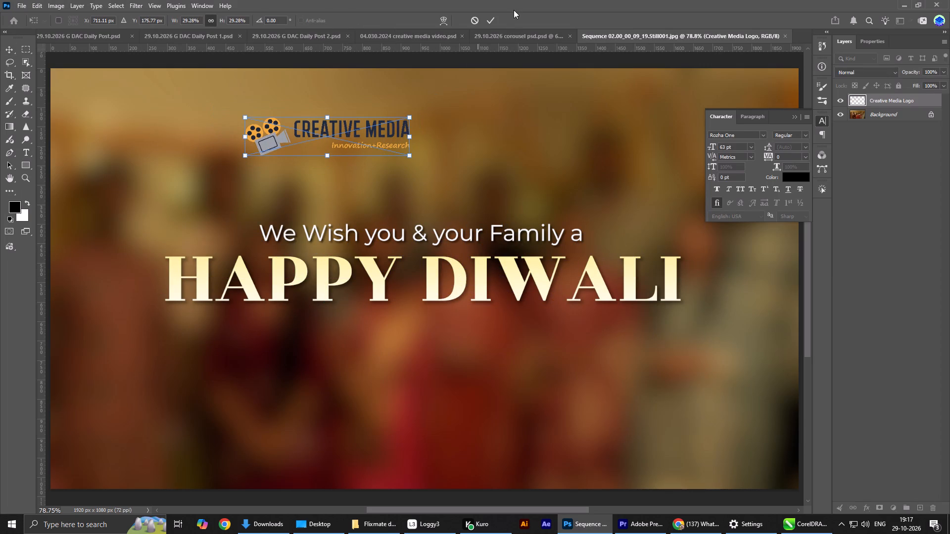
pyautogui.click(488, 19)
# Place Enlarge Logo.png from the Vaibhav > ENLARGE DIGITAL folder on the E: drive into the Diwali still document.
pyautogui.hotkey('alt', 'Tab')
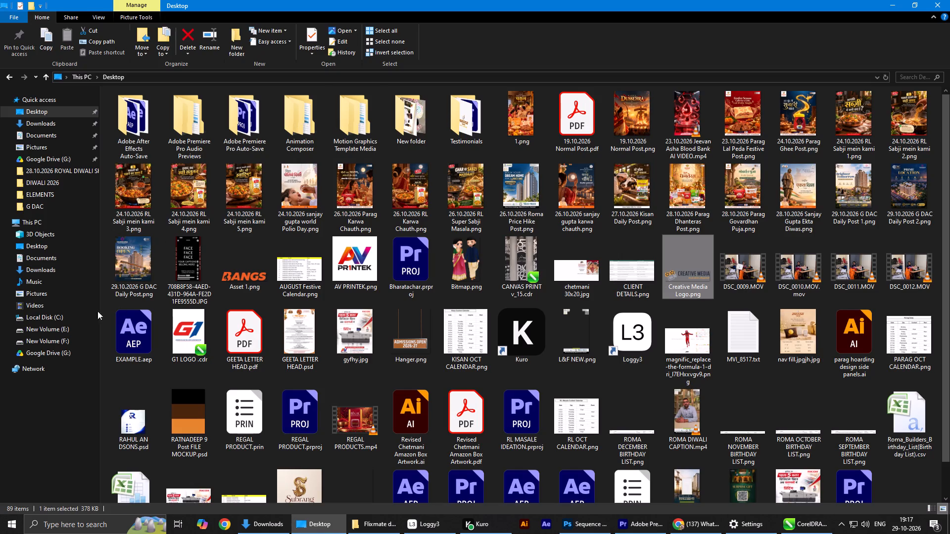
pyautogui.click(40, 328)
pyautogui.doubleClick(241, 128)
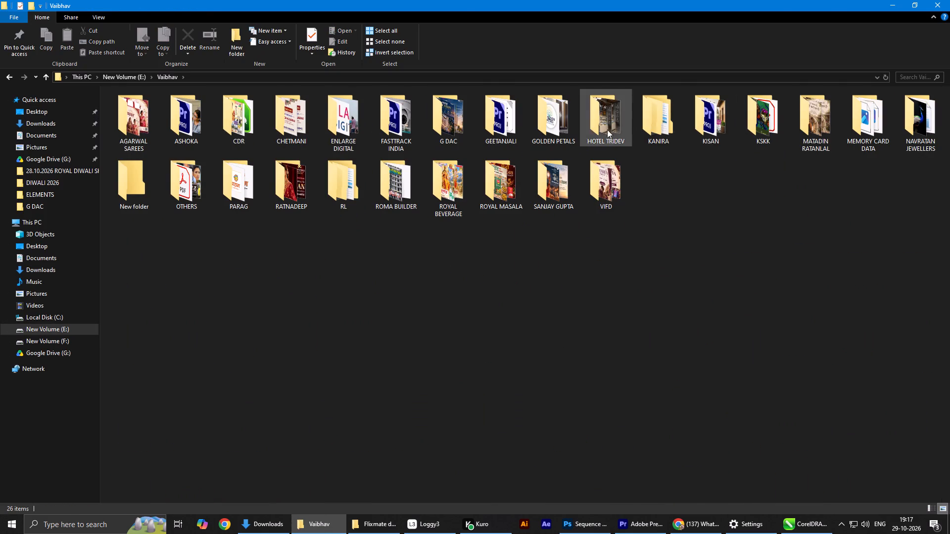
pyautogui.doubleClick(349, 131)
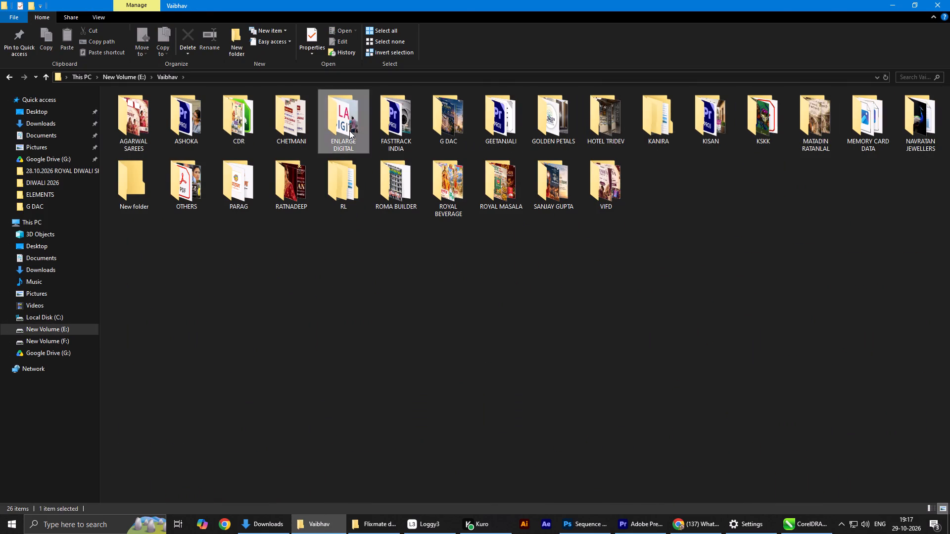
pyautogui.click(752, 149)
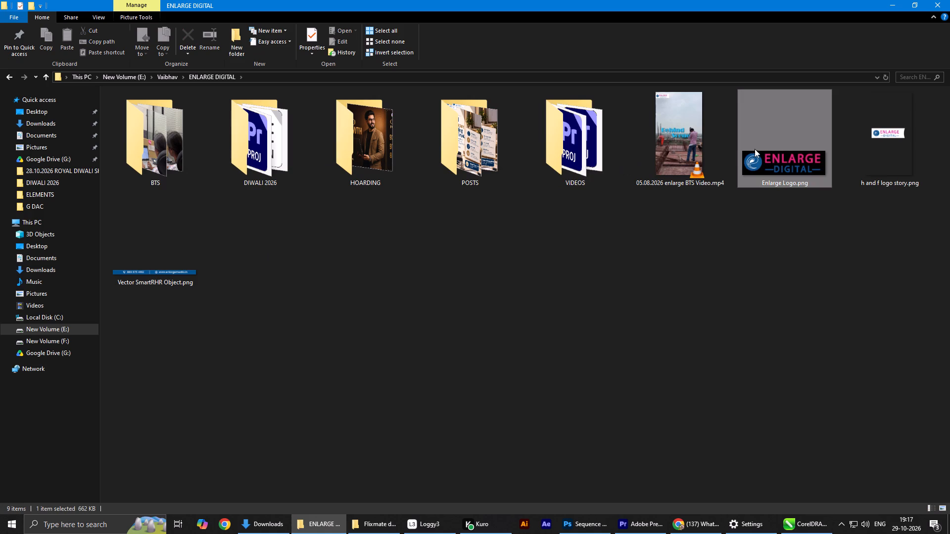
pyautogui.moveTo(777, 150); pyautogui.dragTo(464, 171)
pyautogui.hotkey('alt', 'Tab')
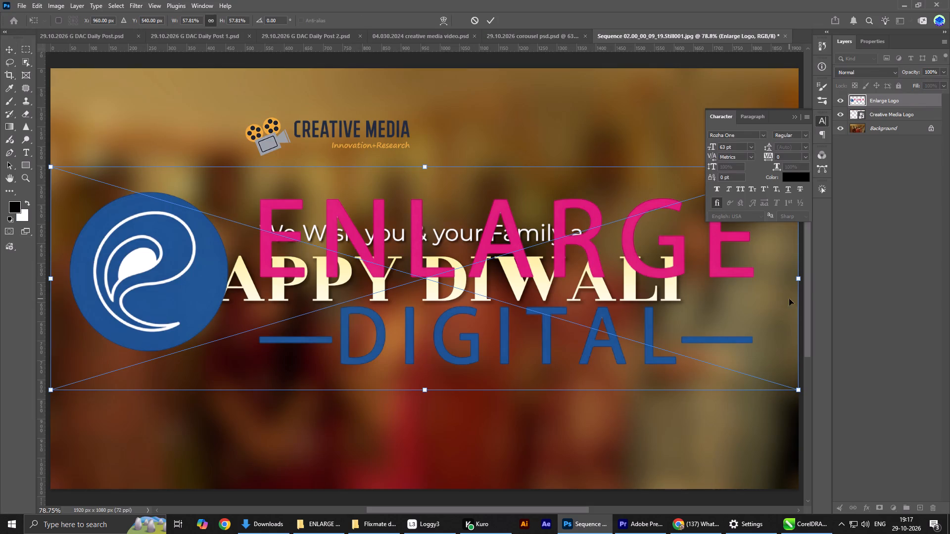
# Scale the Enlarge Digital logo to about 13% and position it beside the Creative Media logo, to its right.
pyautogui.moveTo(804, 276); pyautogui.dragTo(742, 280)
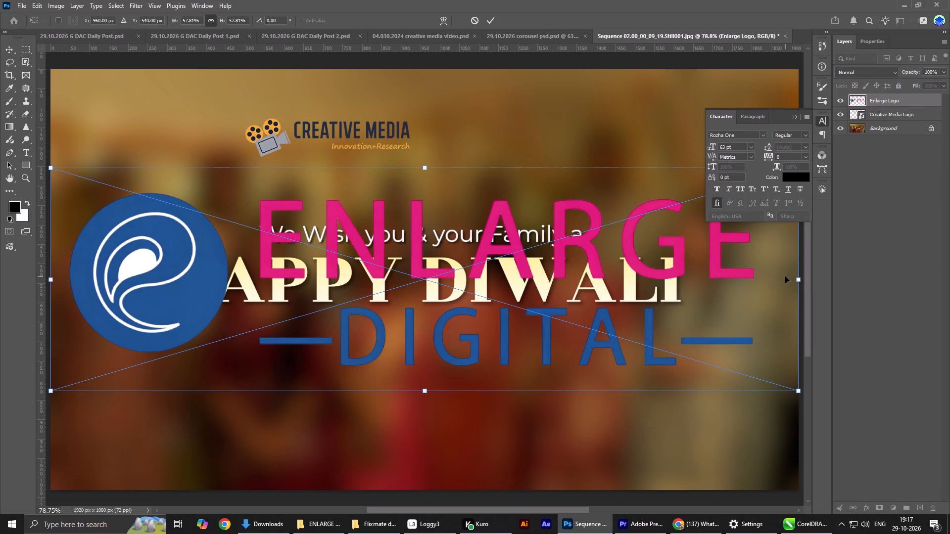
pyautogui.moveTo(797, 278); pyautogui.dragTo(510, 278)
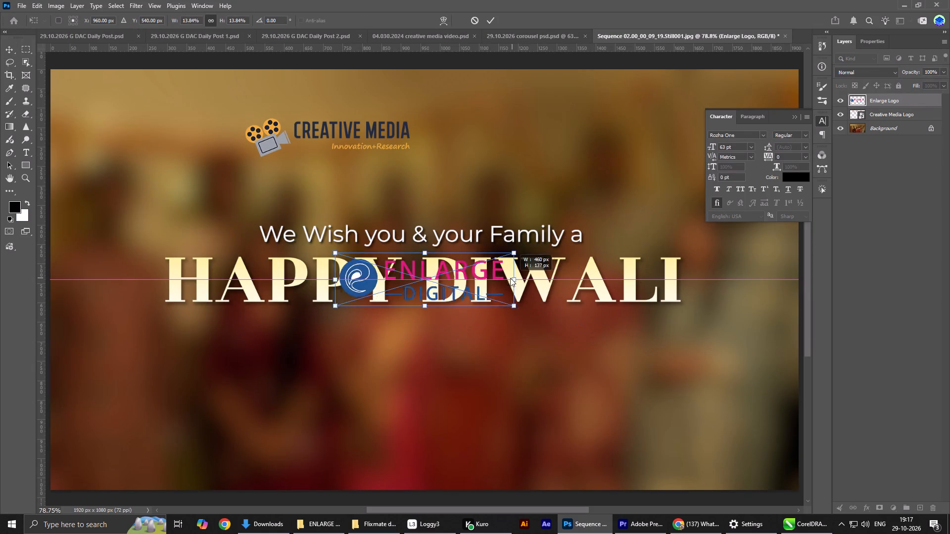
pyautogui.moveTo(510, 278); pyautogui.dragTo(506, 278)
pyautogui.moveTo(443, 264); pyautogui.dragTo(341, 124)
pyautogui.keyDown('alt'); pyautogui.scroll(1, 341, 124); pyautogui.keyUp('alt')
pyautogui.keyDown('alt'); pyautogui.scroll(-1, 341, 124); pyautogui.keyUp('alt')
pyautogui.keyDown('alt'); pyautogui.scroll(3, 341, 124); pyautogui.keyUp('alt')
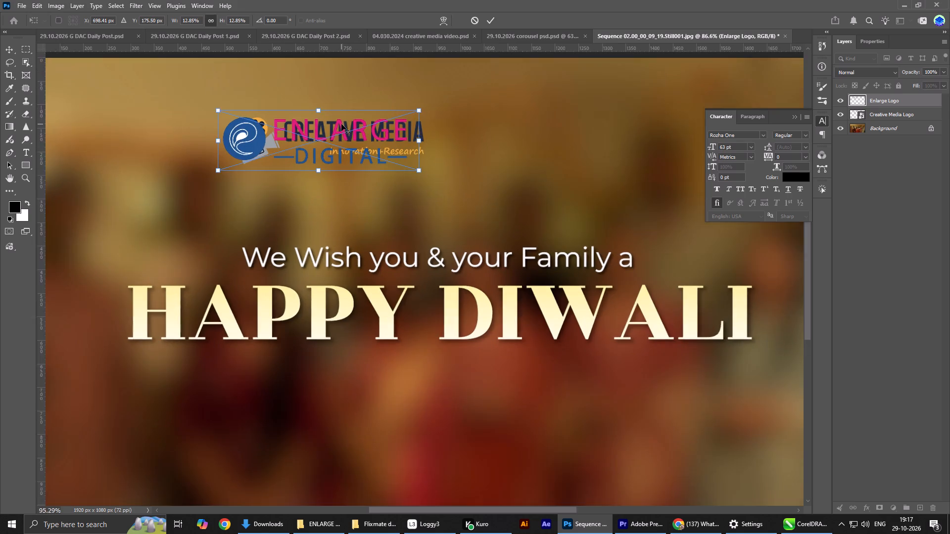
pyautogui.keyDown('alt'); pyautogui.scroll(3, 341, 124); pyautogui.keyUp('alt')
pyautogui.moveTo(340, 142); pyautogui.dragTo(351, 142)
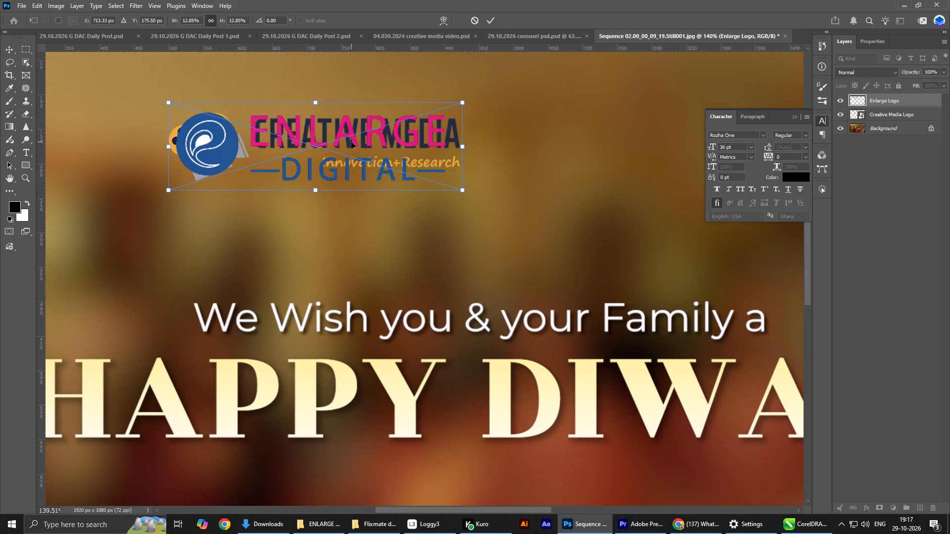
pyautogui.moveTo(462, 193); pyautogui.dragTo(473, 198)
pyautogui.moveTo(311, 147); pyautogui.dragTo(606, 148)
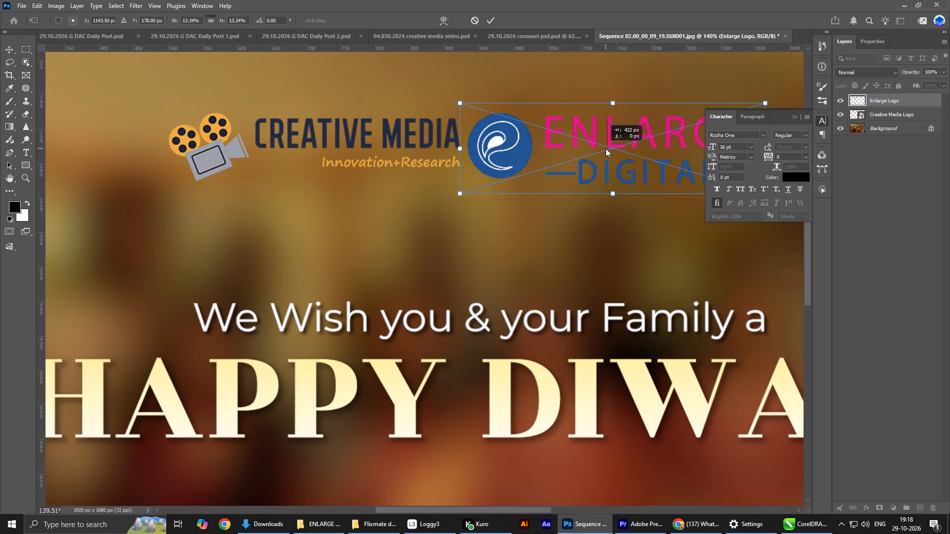
pyautogui.moveTo(606, 148); pyautogui.dragTo(631, 149)
pyautogui.keyDown('alt'); pyautogui.scroll(-10, 538, 158); pyautogui.keyUp('alt')
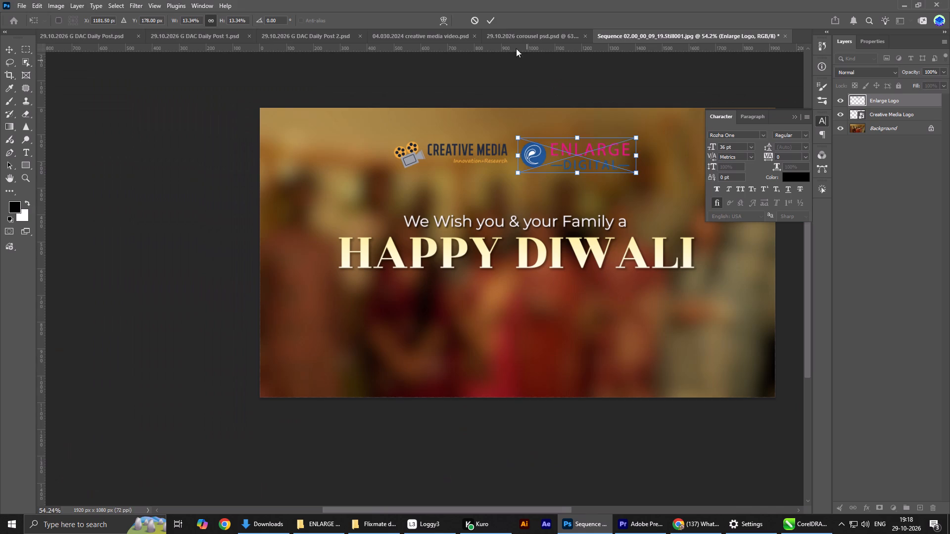
pyautogui.click(488, 18)
# Scale the Enlarge Digital logo down against the Creative Media logo for a matching size and move it back to that logo's right.
pyautogui.keyDown('alt'); pyautogui.scroll(-5, 548, 129); pyautogui.keyUp('alt')
pyautogui.keyDown('alt'); pyautogui.scroll(3, 548, 136); pyautogui.keyUp('alt')
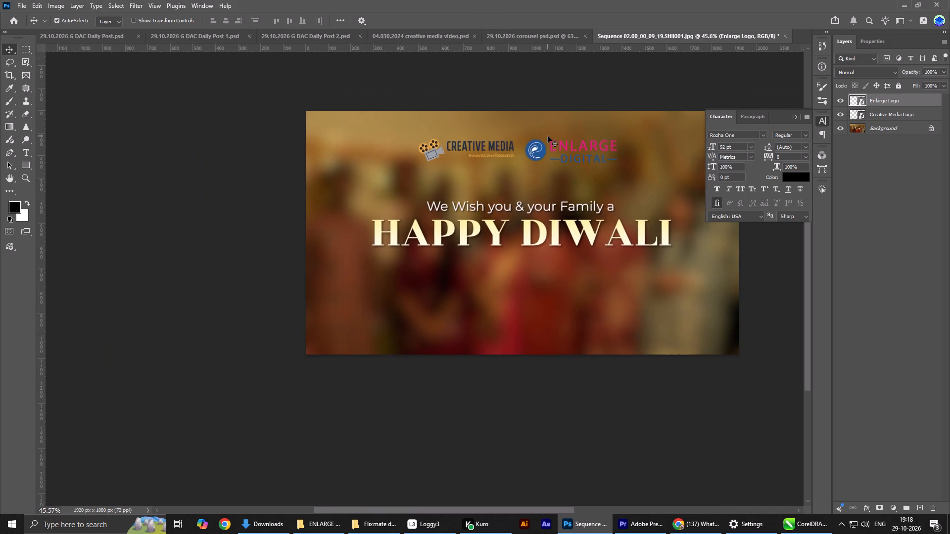
pyautogui.keyDown('alt'); pyautogui.scroll(4, 548, 136); pyautogui.keyUp('alt')
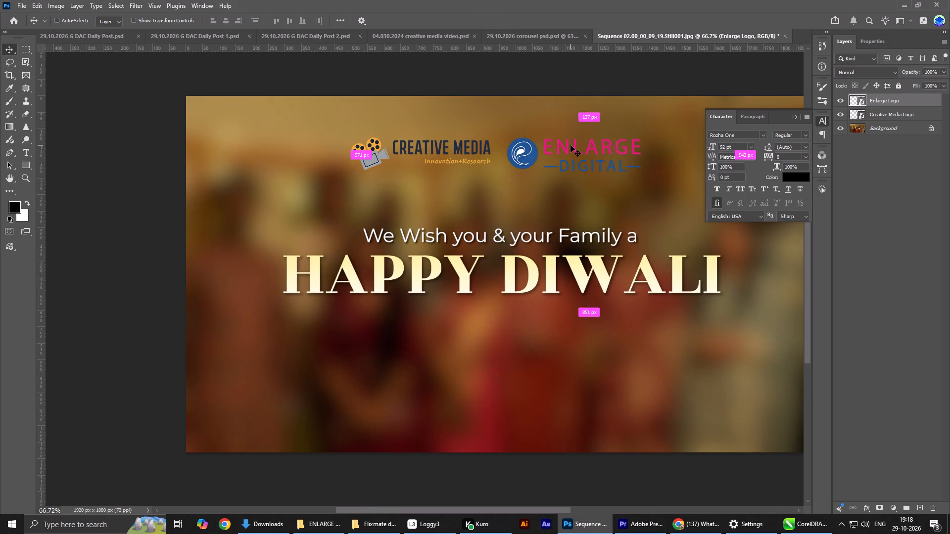
pyautogui.hotkey('ctrl', 't')
pyautogui.moveTo(649, 156); pyautogui.dragTo(609, 157)
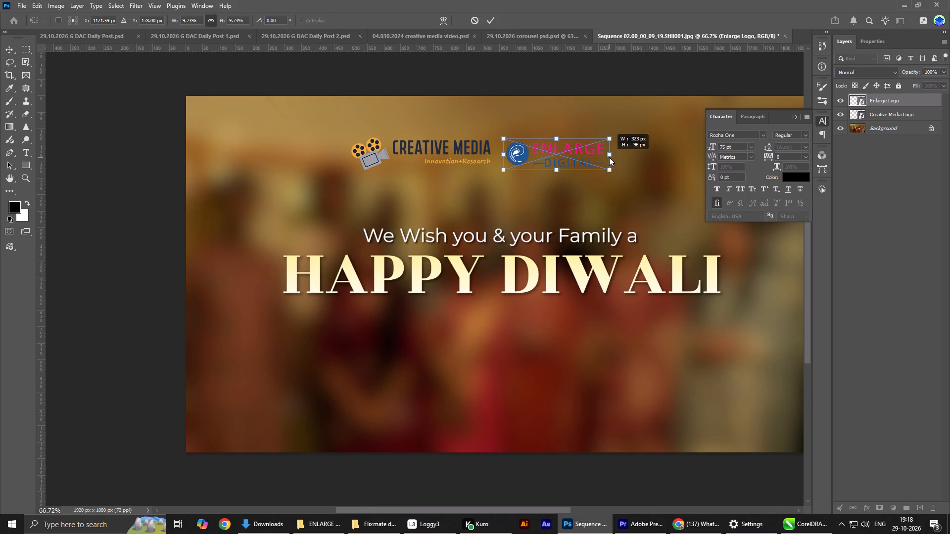
pyautogui.moveTo(609, 157); pyautogui.dragTo(609, 157)
pyautogui.moveTo(535, 151); pyautogui.dragTo(423, 142)
pyautogui.scroll(2, 423, 142)
pyautogui.keyDown('alt'); pyautogui.scroll(-2, 423, 142); pyautogui.keyUp('alt')
pyautogui.keyDown('alt'); pyautogui.scroll(3, 423, 142); pyautogui.keyUp('alt')
pyautogui.hotkey('alt', 'x')
pyautogui.keyDown('alt'); pyautogui.scroll(10, 438, 160); pyautogui.keyUp('alt')
pyautogui.moveTo(458, 172); pyautogui.dragTo(426, 158)
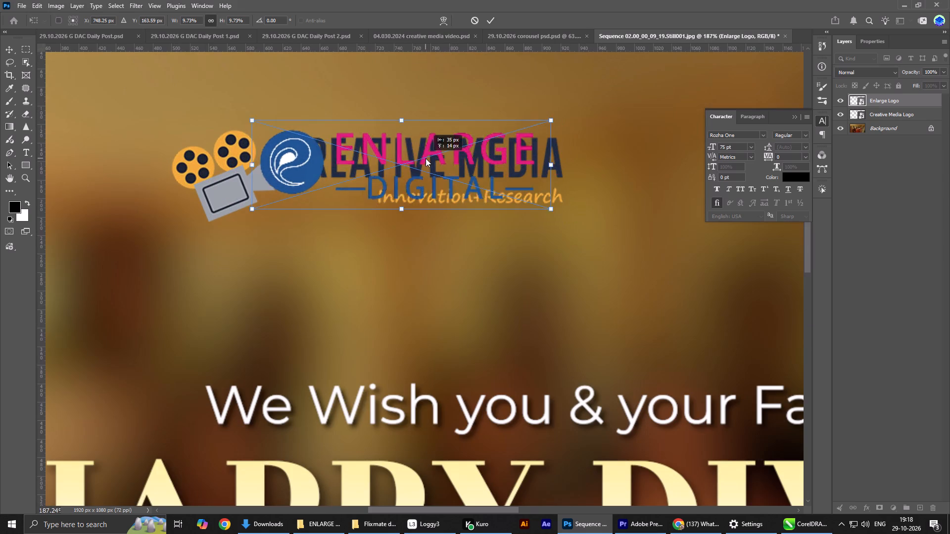
pyautogui.moveTo(426, 158); pyautogui.dragTo(378, 161)
pyautogui.moveTo(504, 212); pyautogui.dragTo(520, 212)
pyautogui.keyDown('alt'); pyautogui.scroll(-4, 361, 157); pyautogui.keyUp('alt')
pyautogui.moveTo(349, 152); pyautogui.dragTo(520, 151)
pyautogui.moveTo(392, 168); pyautogui.dragTo(675, 167)
pyautogui.keyDown('alt'); pyautogui.scroll(-4, 545, 167); pyautogui.keyUp('alt')
pyautogui.click(493, 21)
# Nudge the Enlarge Digital logo 20 px to the right to widen the gap between the two logos.
pyautogui.keyDown('ctrl'); pyautogui.scroll(-6, 427, 187); pyautogui.keyUp('ctrl')
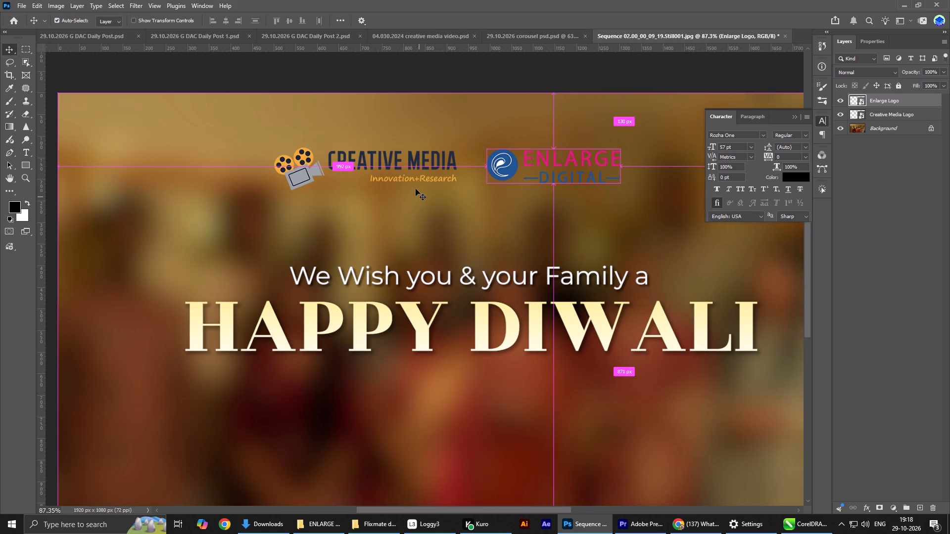
pyautogui.keyDown('ctrl'); pyautogui.scroll(-5, 416, 189); pyautogui.keyUp('ctrl')
pyautogui.keyDown('ctrl'); pyautogui.scroll(1, 416, 188); pyautogui.keyUp('ctrl')
pyautogui.keyDown('ctrl'); pyautogui.scroll(-2, 416, 190); pyautogui.keyUp('ctrl')
pyautogui.keyDown('ctrl'); pyautogui.scroll(1, 416, 190); pyautogui.keyUp('ctrl')
pyautogui.keyDown('ctrl'); pyautogui.scroll(-2, 414, 189); pyautogui.keyUp('ctrl')
pyautogui.keyDown('ctrl'); pyautogui.scroll(2, 407, 174); pyautogui.keyUp('ctrl')
pyautogui.keyDown('ctrl'); pyautogui.scroll(-1, 407, 176); pyautogui.keyUp('ctrl')
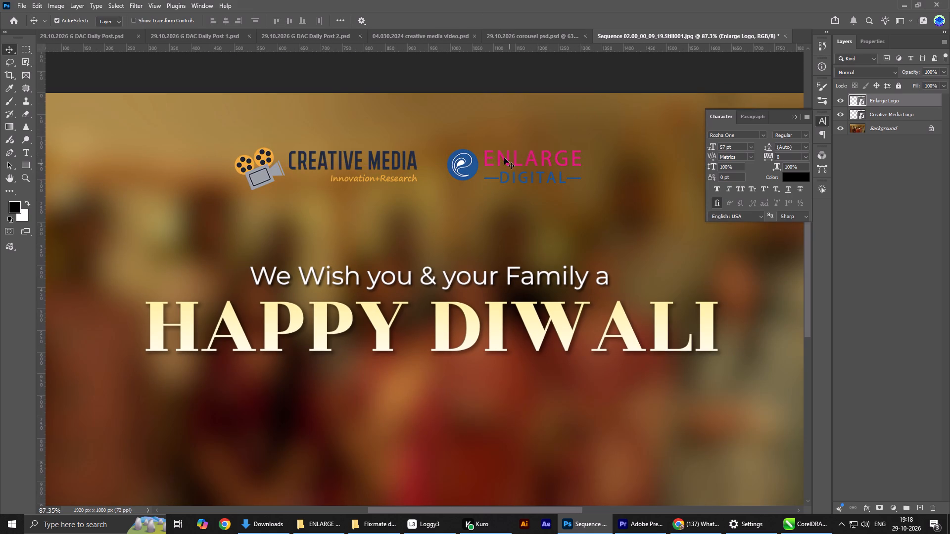
pyautogui.click(473, 156)
pyautogui.hotkey('shift', 'Right')
pyautogui.hotkey('shift', 'Right')
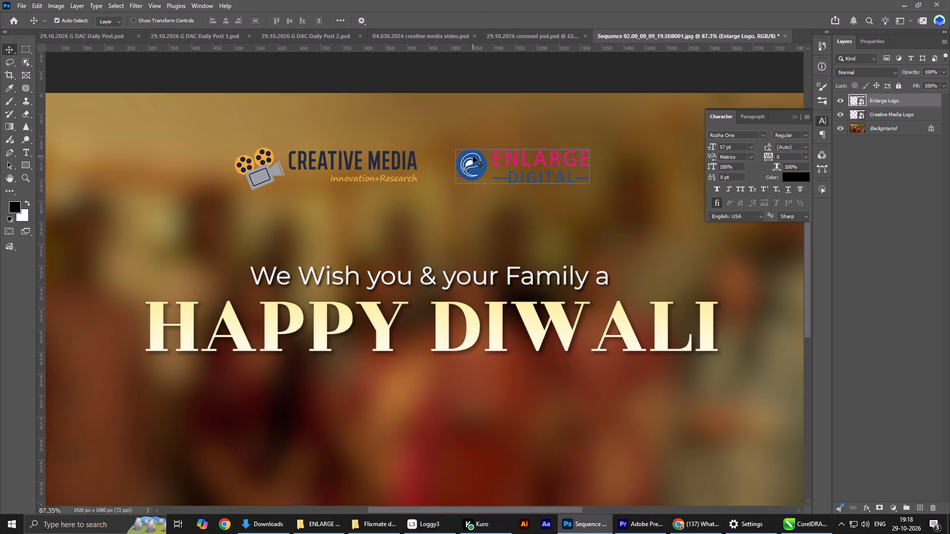
# Draw a vertical divider line about 121 px long between the two logos with a 3 px stroke.
pyautogui.click(24, 166)
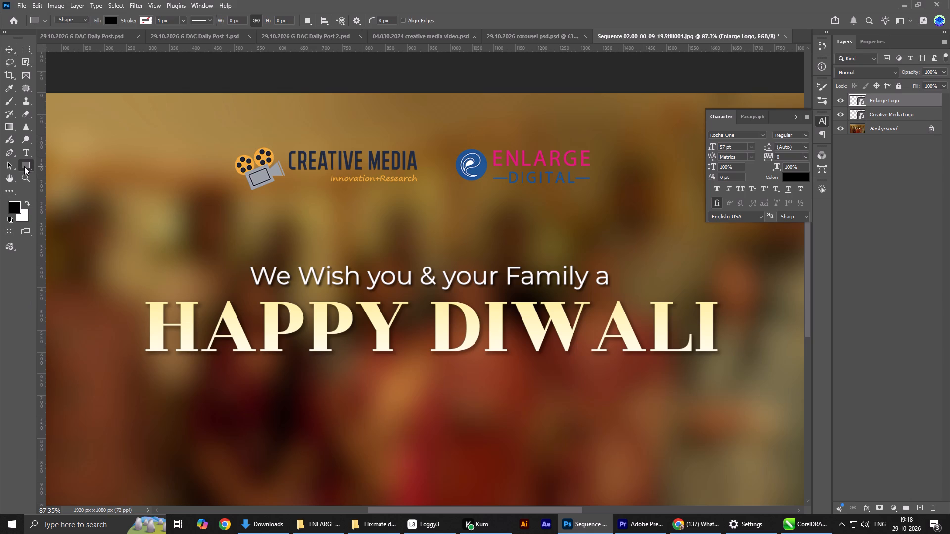
pyautogui.click(62, 211)
pyautogui.keyDown('shift'); pyautogui.moveTo(434, 140); pyautogui.dragTo(434, 192); pyautogui.keyUp('shift')
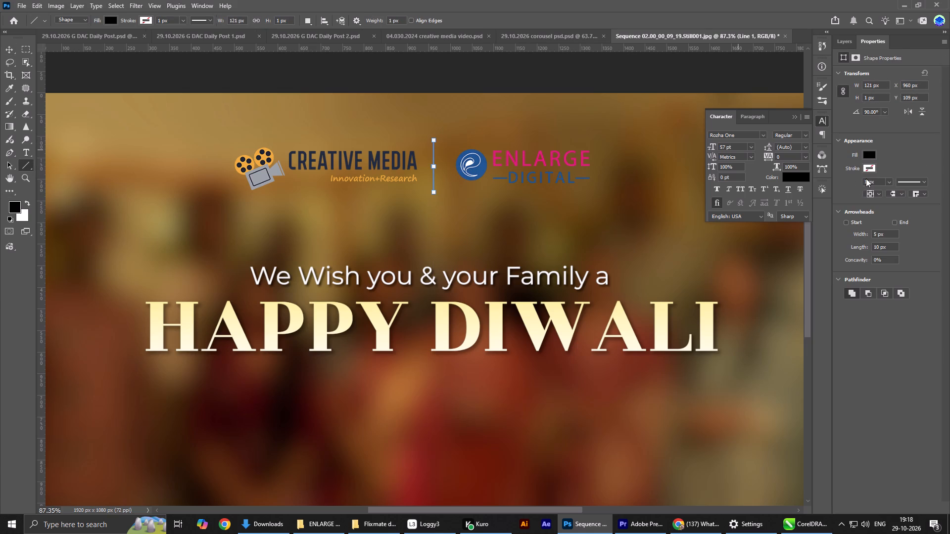
pyautogui.moveTo(867, 181); pyautogui.dragTo(848, 182)
pyautogui.press('3')
pyautogui.press('Return')
# Set both the stroke and the fill of the divider line between the logos to white.
pyautogui.click(872, 166)
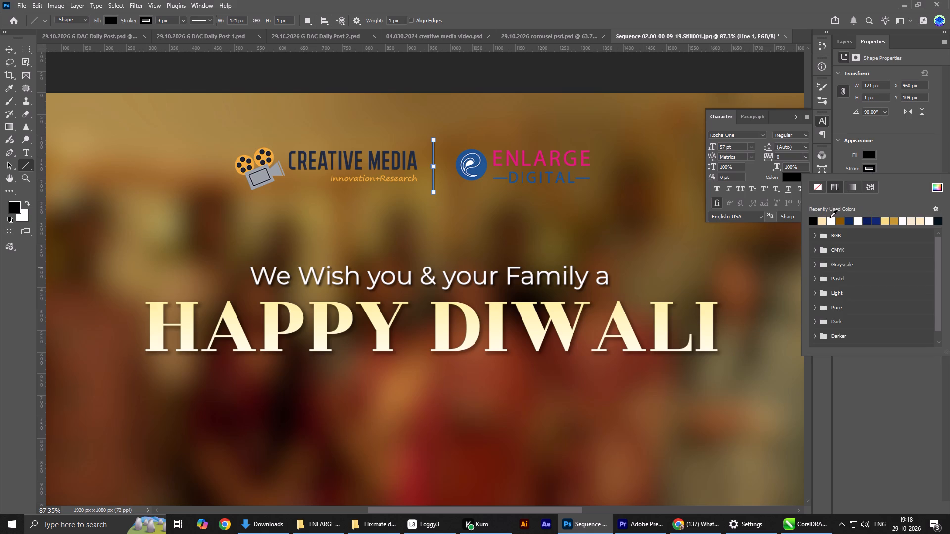
pyautogui.click(834, 219)
pyautogui.click(869, 155)
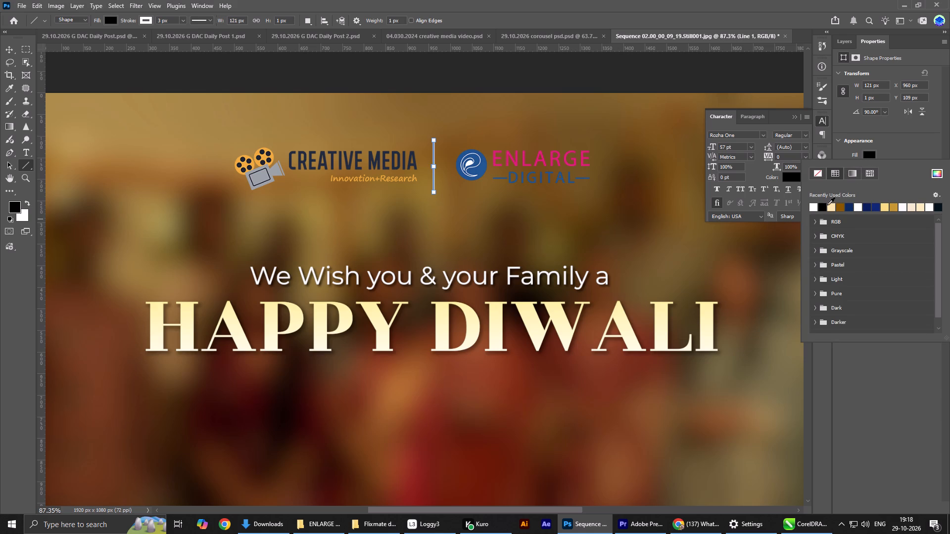
pyautogui.click(814, 205)
pyautogui.click(905, 152)
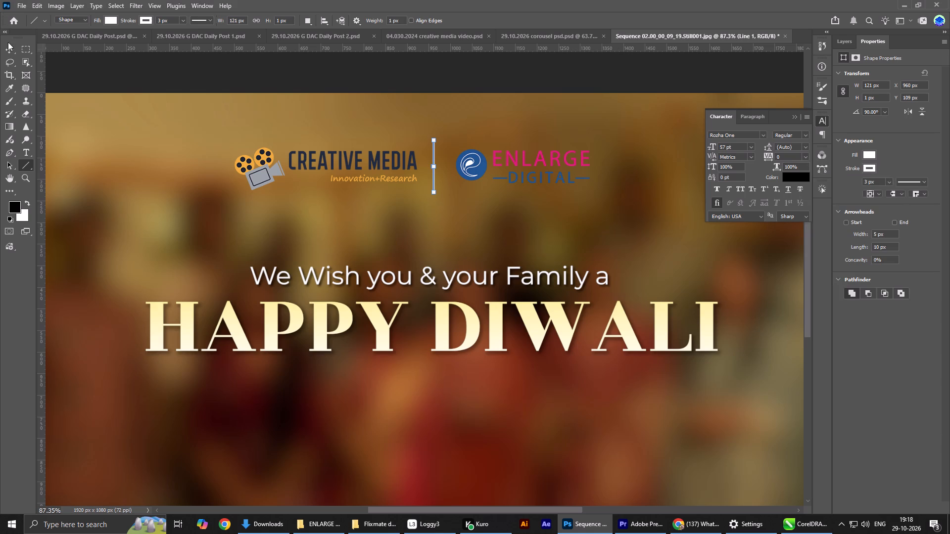
pyautogui.click(7, 46)
pyautogui.click(270, 64)
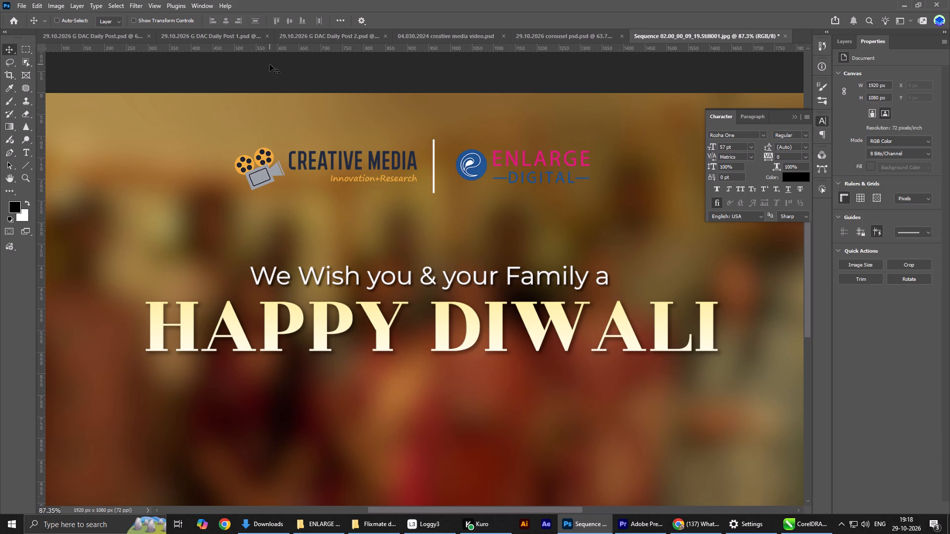
# Transform the Line 1 divider, scaling it down to 50% height and 75% width.
pyautogui.hotkey('ctrl', '0')
pyautogui.click(853, 42)
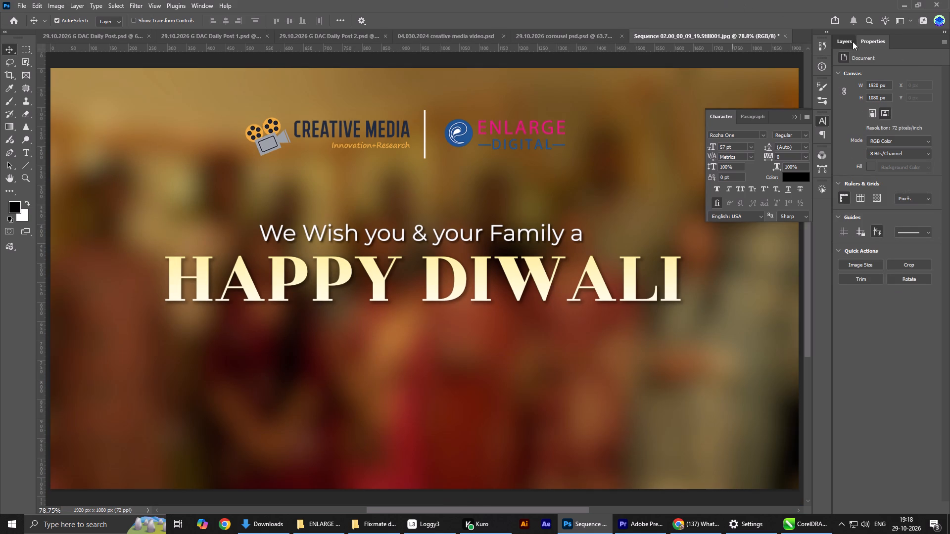
pyautogui.click(918, 101)
pyautogui.hotkey('ctrl', 't')
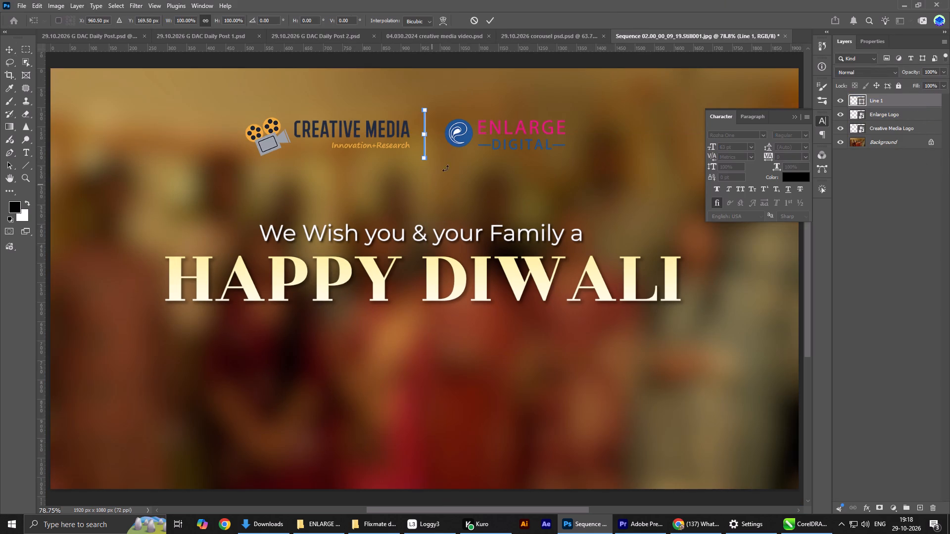
pyautogui.keyDown('alt'); pyautogui.scroll(9, 429, 108); pyautogui.keyUp('alt')
pyautogui.keyDown('alt'); pyautogui.scroll(-1, 429, 108); pyautogui.keyUp('alt')
pyautogui.keyDown('alt'); pyautogui.scroll(1, 429, 108); pyautogui.keyUp('alt')
pyautogui.keyDown('alt'); pyautogui.scroll(-1, 368, 137); pyautogui.keyUp('alt')
pyautogui.keyDown('alt'); pyautogui.scroll(6, 368, 137); pyautogui.keyUp('alt')
pyautogui.keyDown('alt'); pyautogui.scroll(-1, 420, 123); pyautogui.keyUp('alt')
pyautogui.keyDown('alt'); pyautogui.scroll(2, 420, 123); pyautogui.keyUp('alt')
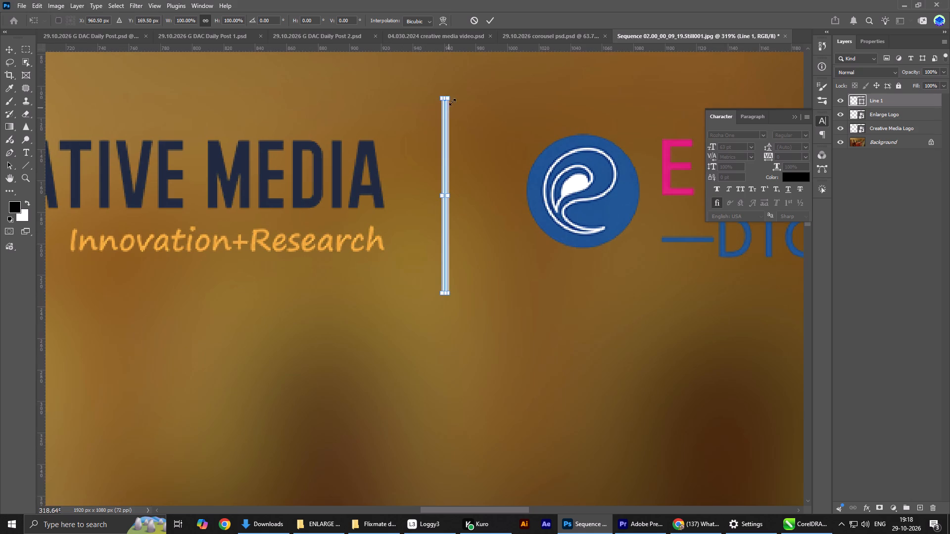
pyautogui.click(444, 93)
pyautogui.keyDown('shift'); pyautogui.moveTo(444, 98); pyautogui.dragTo(446, 145); pyautogui.keyUp('shift')
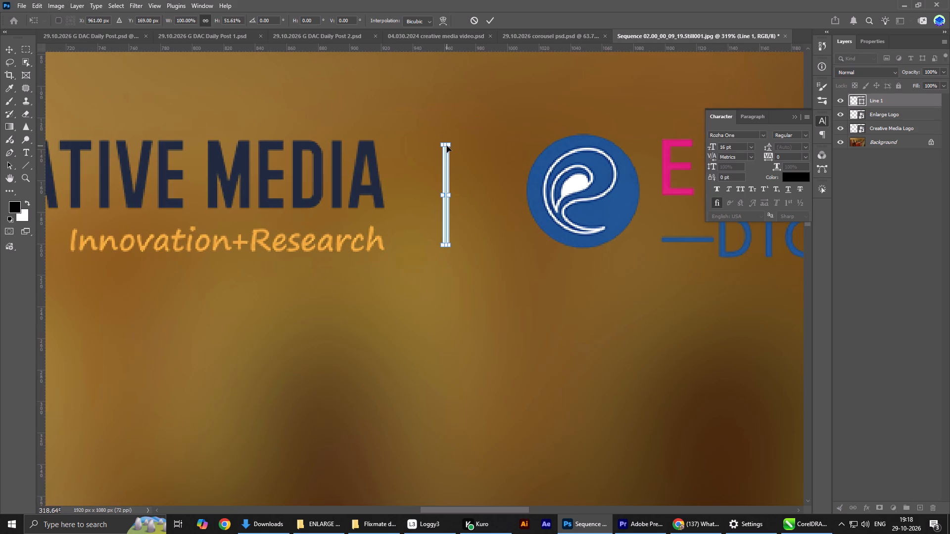
pyautogui.hotkey('ctrl', 'z')
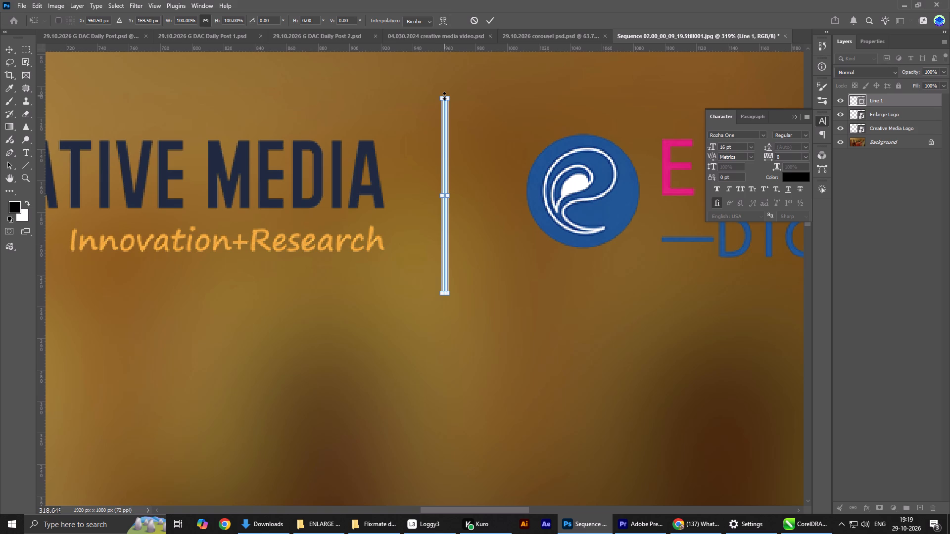
pyautogui.scroll(3, 444, 96)
pyautogui.keyDown('alt'); pyautogui.scroll(4, 444, 96); pyautogui.keyUp('alt')
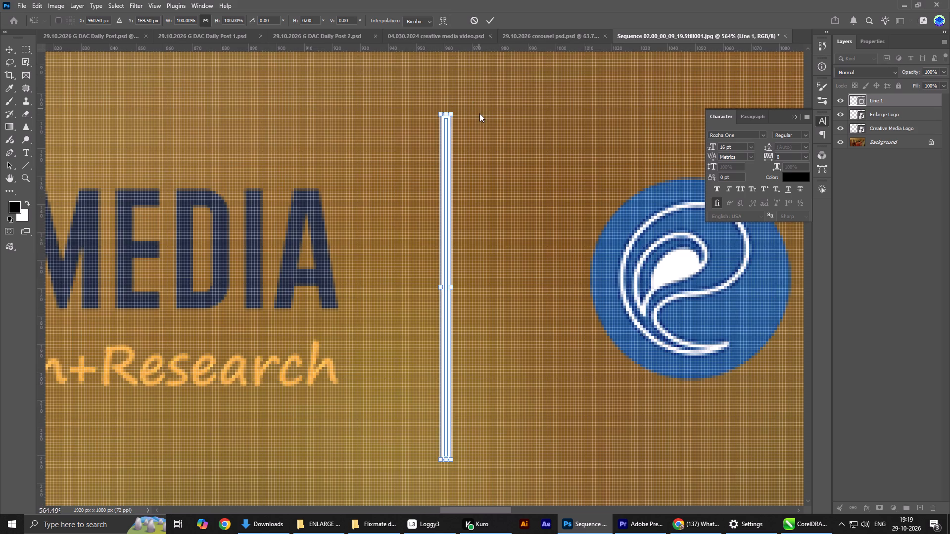
pyautogui.click(447, 117)
pyautogui.moveTo(445, 111); pyautogui.dragTo(445, 178)
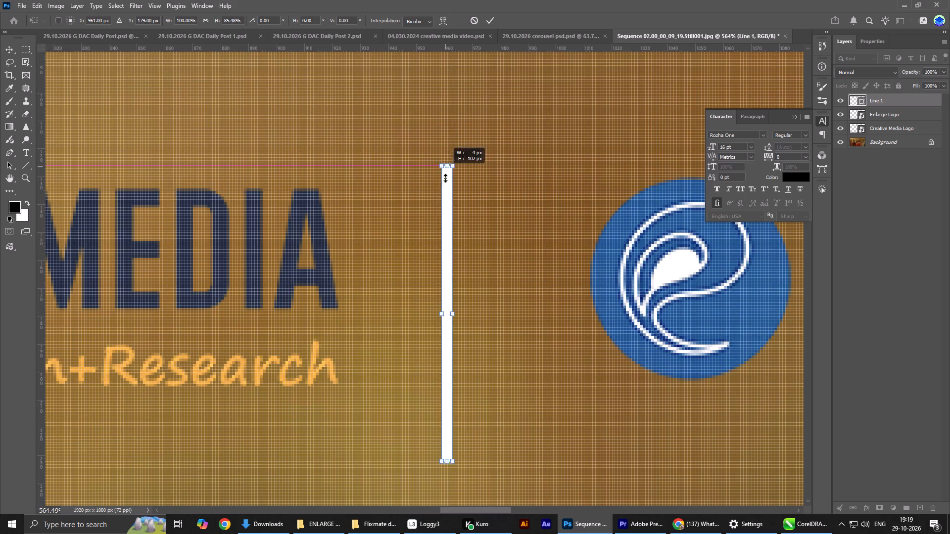
pyautogui.moveTo(445, 178); pyautogui.dragTo(433, 283)
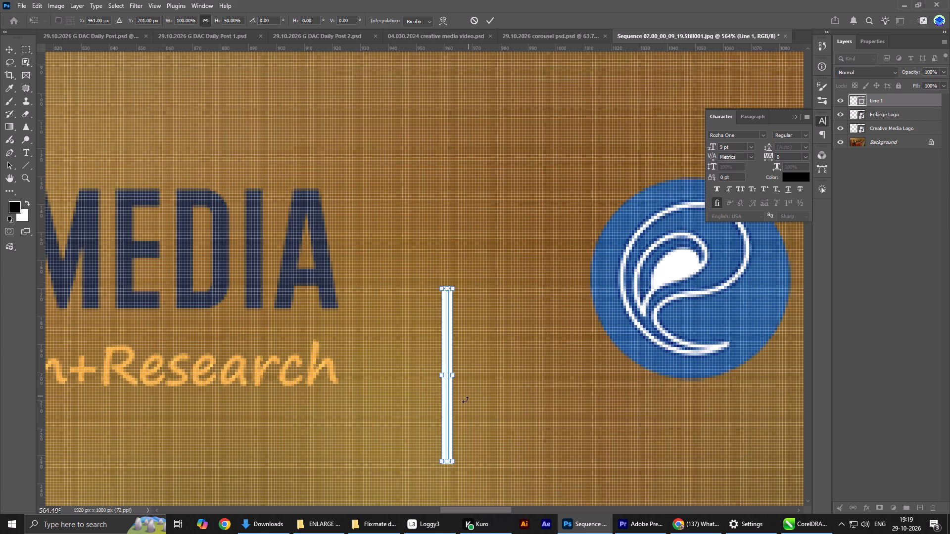
pyautogui.moveTo(439, 377); pyautogui.dragTo(445, 377)
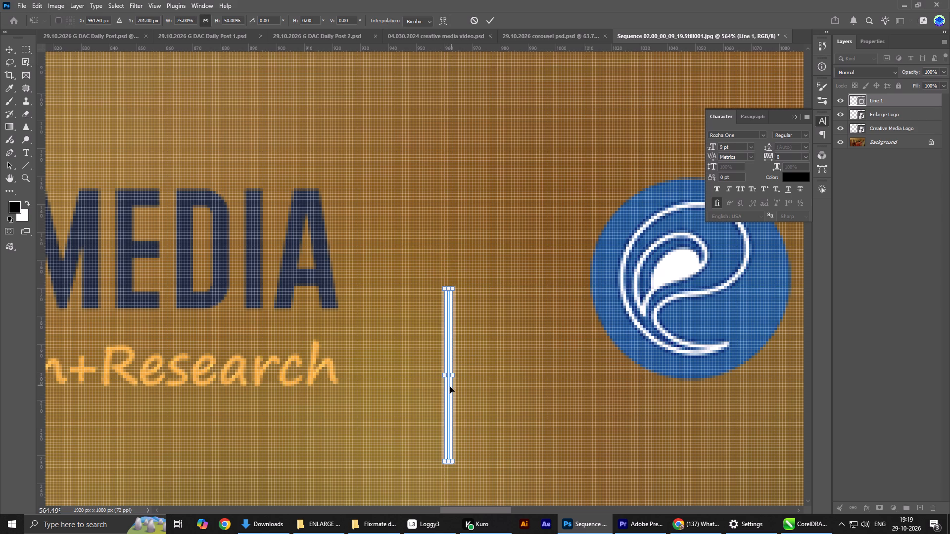
# Move the shortened divider line up between the two logos to Y 170 px, level with their middle, and apply the transform.
pyautogui.moveTo(450, 387); pyautogui.dragTo(469, 273)
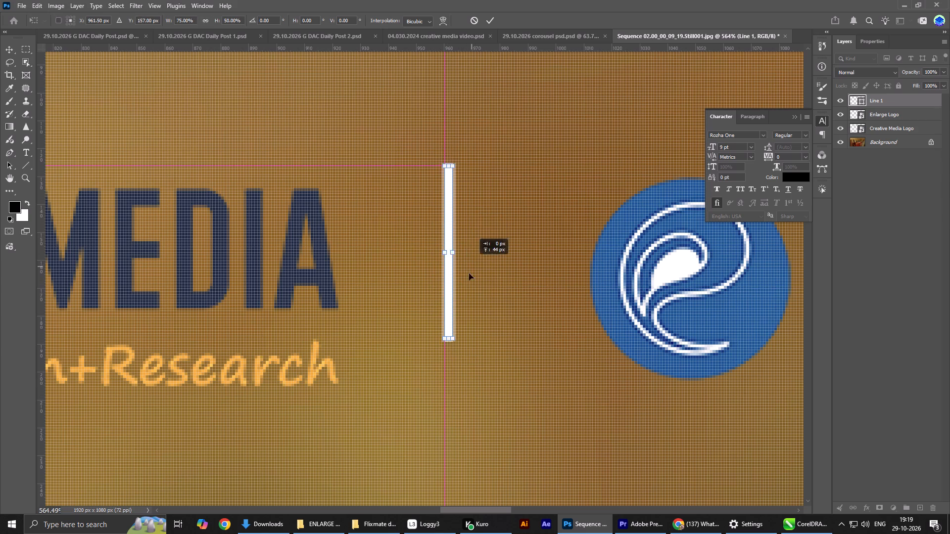
pyautogui.moveTo(469, 273); pyautogui.dragTo(467, 298)
pyautogui.keyDown('alt'); pyautogui.scroll(-7, 467, 298); pyautogui.keyUp('alt')
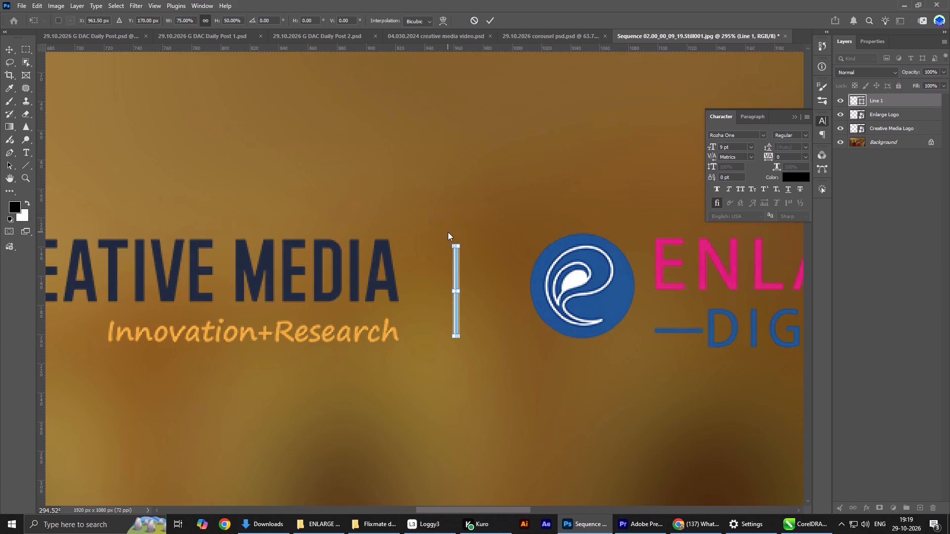
pyautogui.hotkey('ctrl', '0')
pyautogui.click(500, 135)
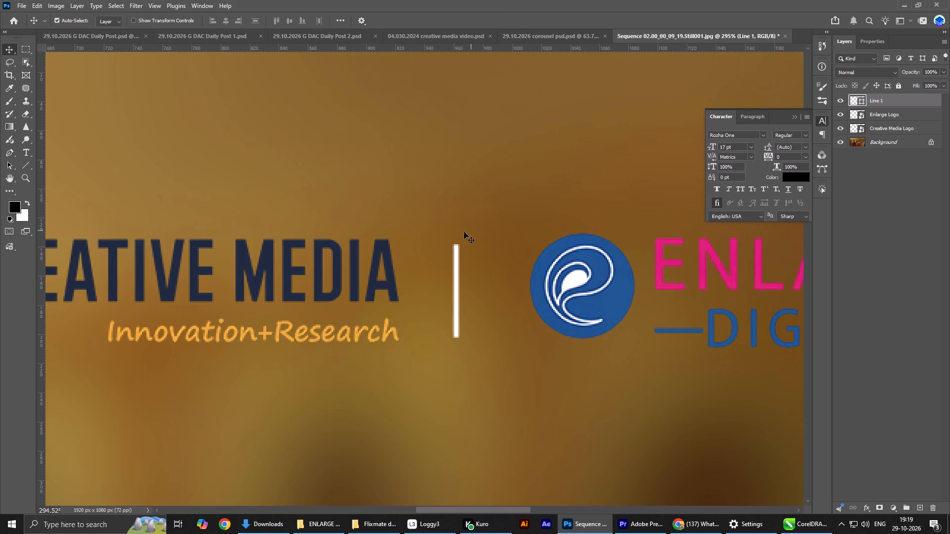
pyautogui.hotkey('ctrl', '0')
pyautogui.hotkey('ctrl', '0')
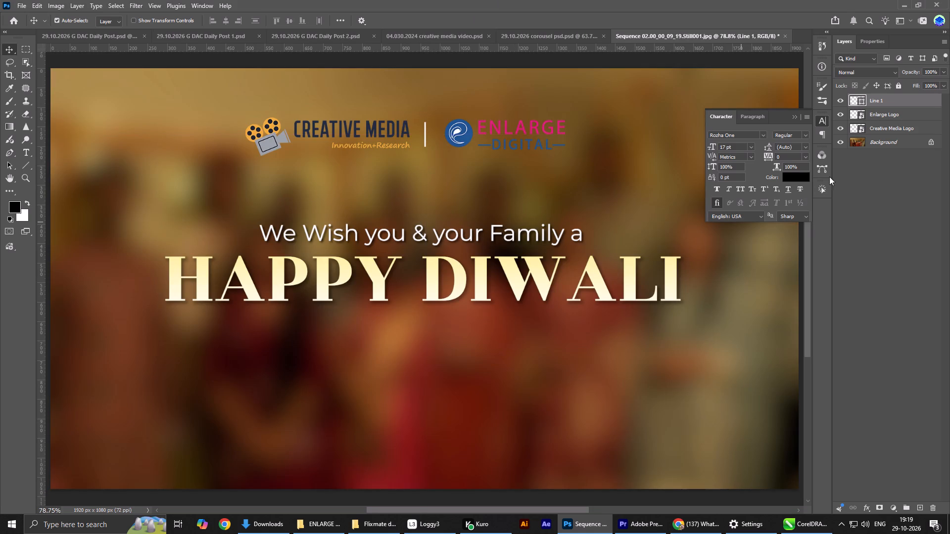
# Group the divider line, Enlarge Logo and Creative Media Logo layers.
pyautogui.keyDown('shift'); pyautogui.click(886, 128); pyautogui.keyUp('shift')
pyautogui.hotkey('ctrl', 'g')
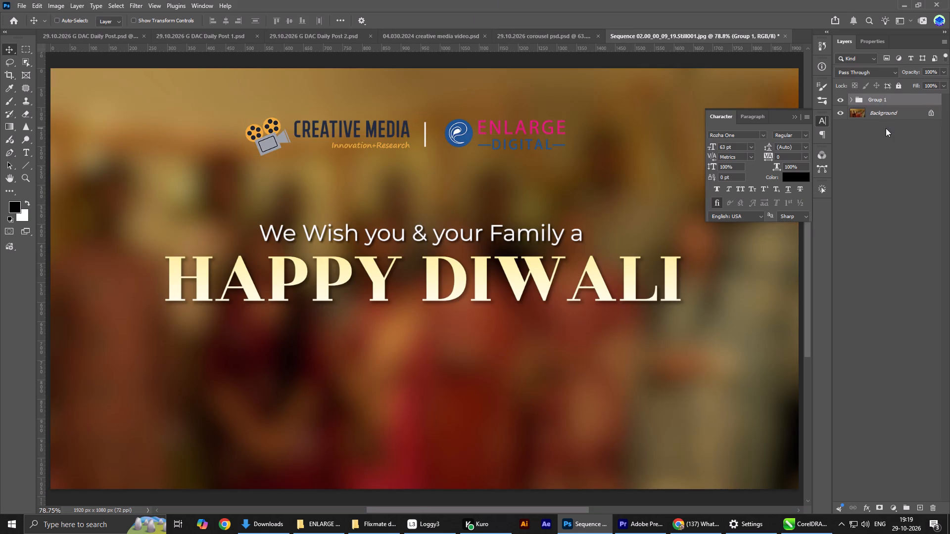
# Centre the logo group horizontally on the canvas.
pyautogui.hotkey('ctrl', 'a')
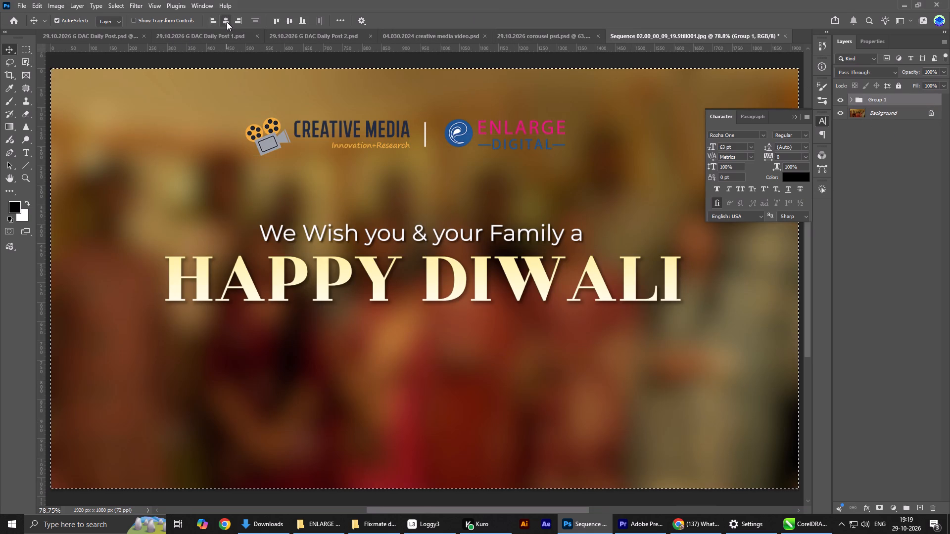
pyautogui.tripleClick(227, 22)
pyautogui.hotkey('ctrl', 'd')
# Scale the logo group up to about 138% and shift it slightly down above the greeting text.
pyautogui.hotkey('ctrl', 't')
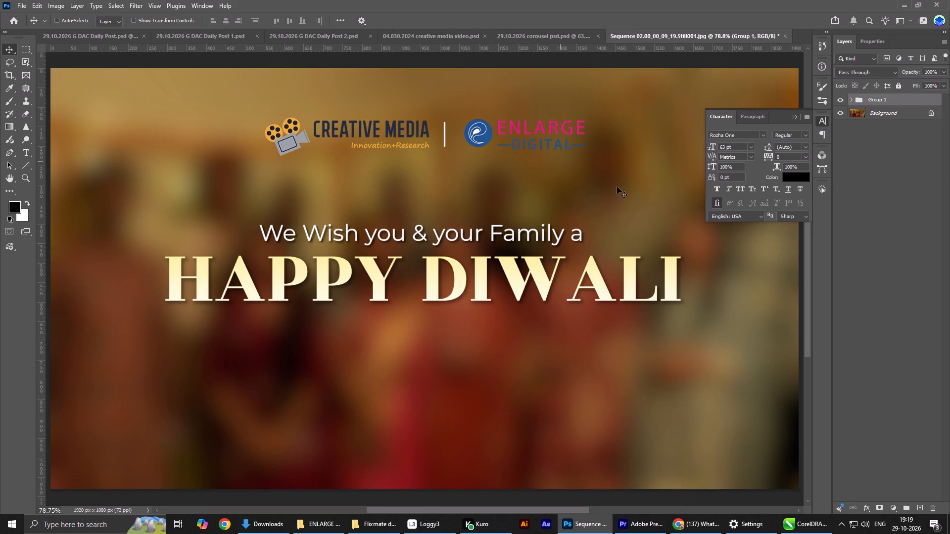
pyautogui.moveTo(587, 121); pyautogui.dragTo(621, 111)
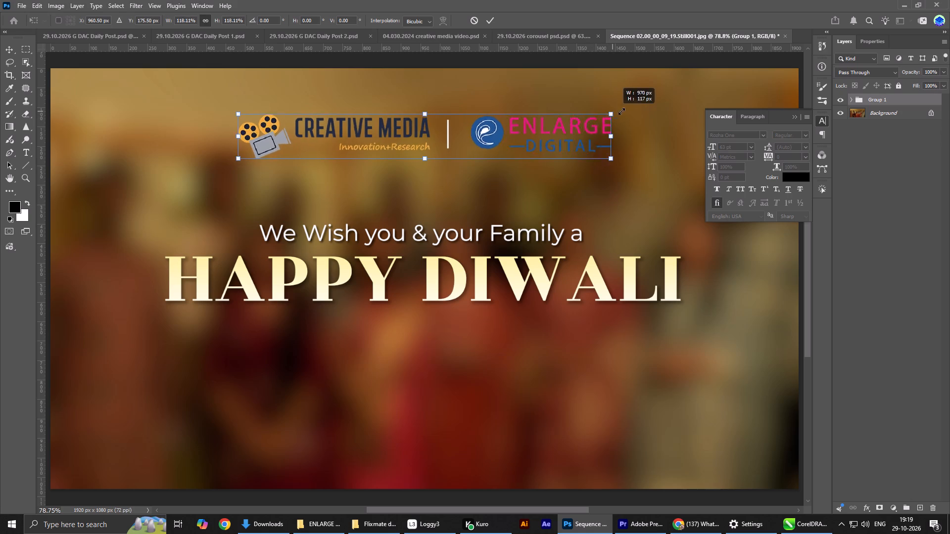
pyautogui.moveTo(621, 111); pyautogui.dragTo(647, 105)
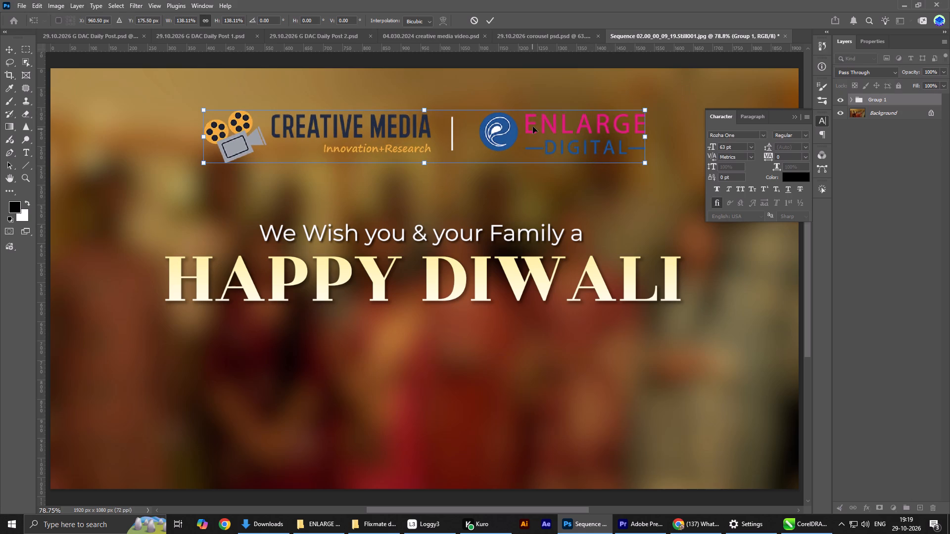
pyautogui.click(533, 127)
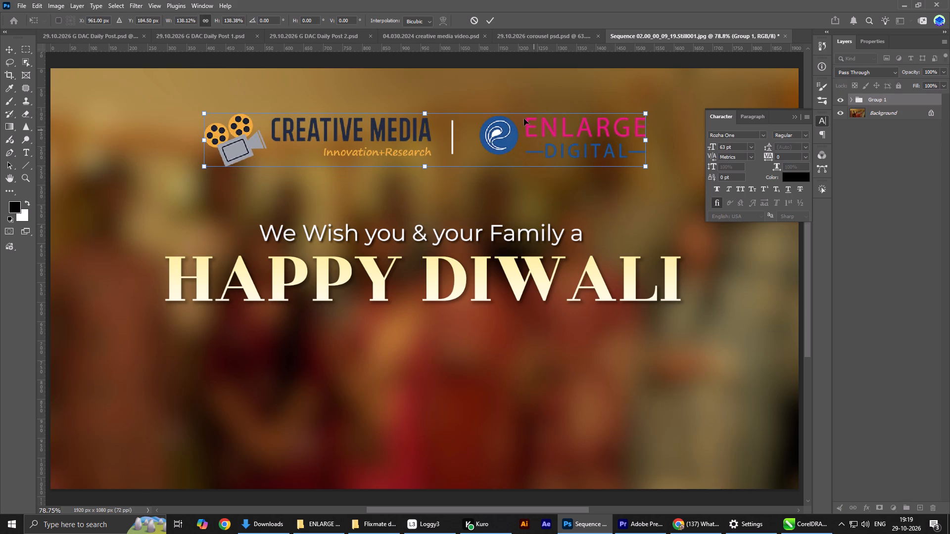
pyautogui.click(488, 14)
# Align the enlarged logo group to the horizontal centre of the canvas again.
pyautogui.hotkey('ctrl', 'a')
pyautogui.tripleClick(231, 22)
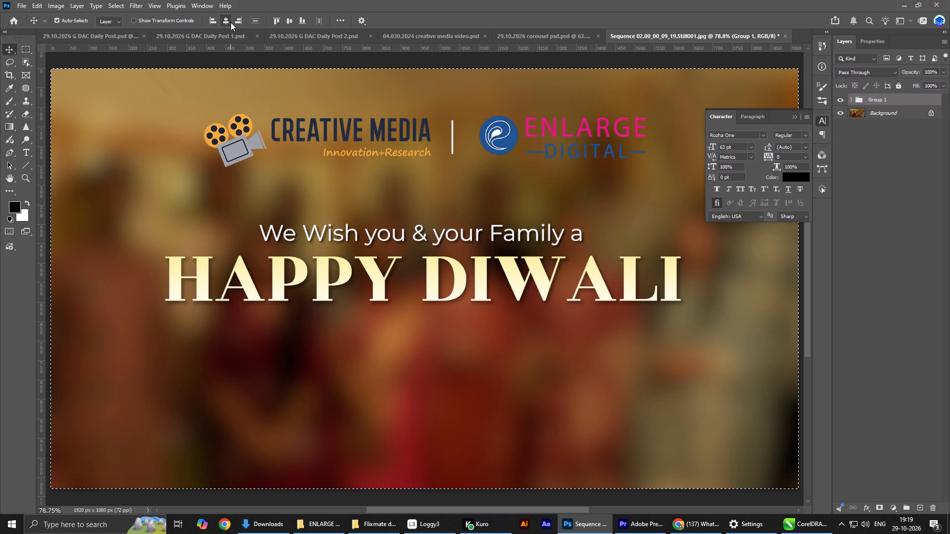
pyautogui.click(231, 22)
pyautogui.hotkey('ctrl', 'd')
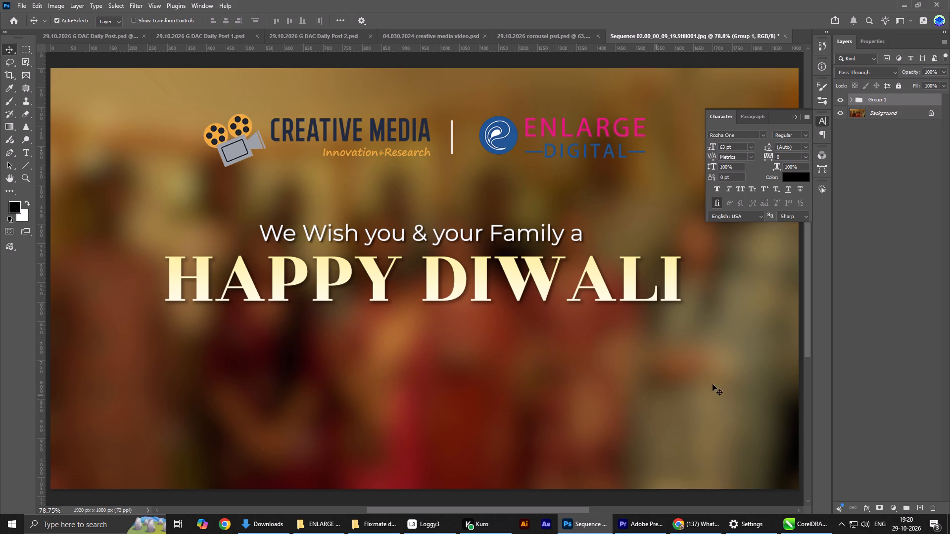
# Hide the Background layer and quick-export the logo group as a transparent PNG named C & E LOGO.
pyautogui.click(840, 113)
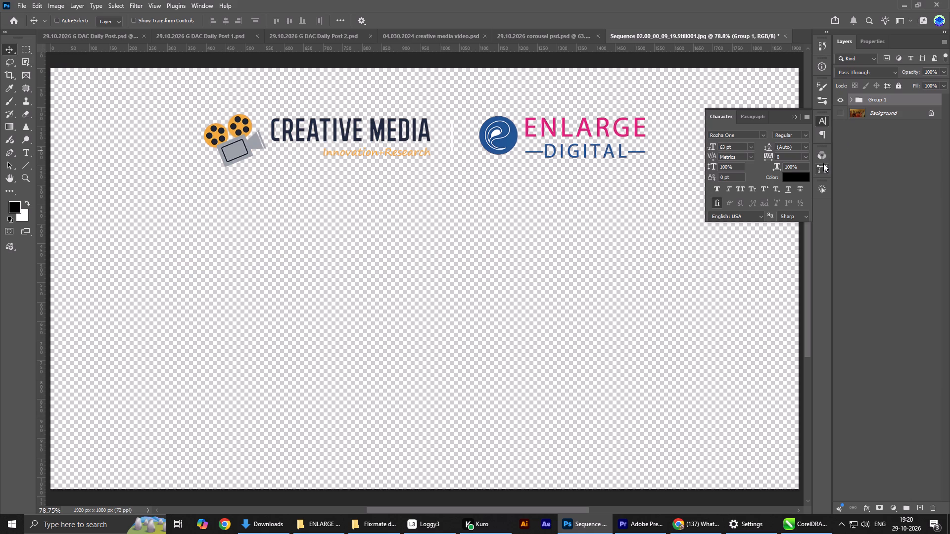
pyautogui.hotkey('ctrl', 'w')
pyautogui.click(504, 195)
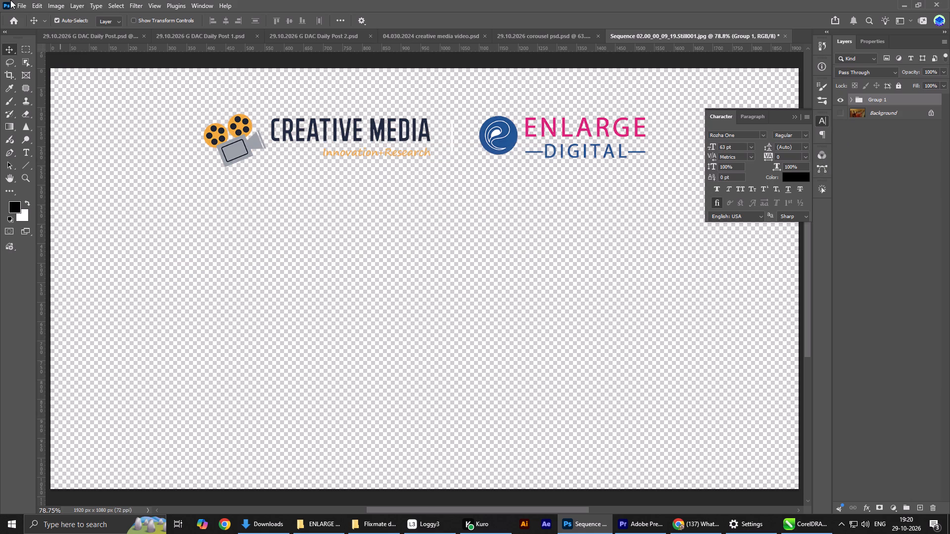
pyautogui.click(19, 0)
pyautogui.click(55, 177)
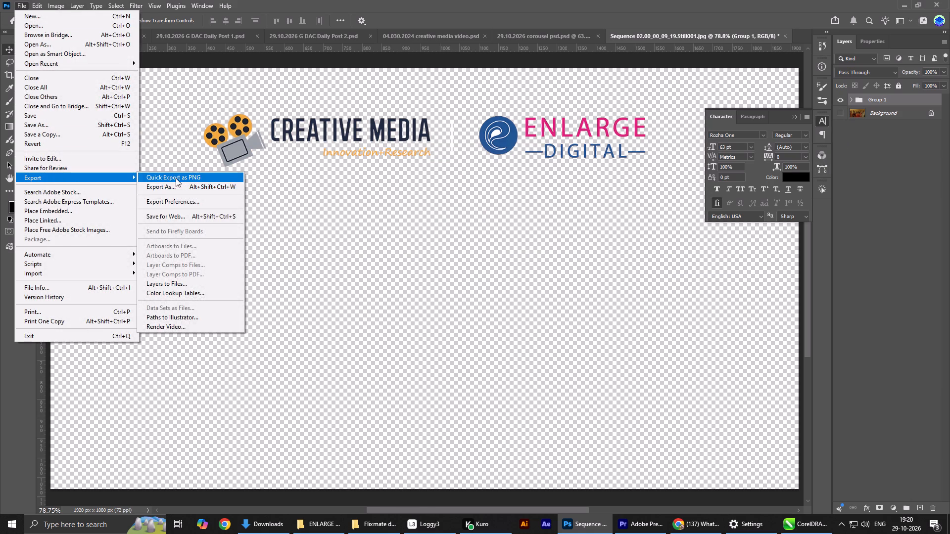
pyautogui.click(177, 178)
pyautogui.write('C & E LOGO')
pyautogui.press('Return')
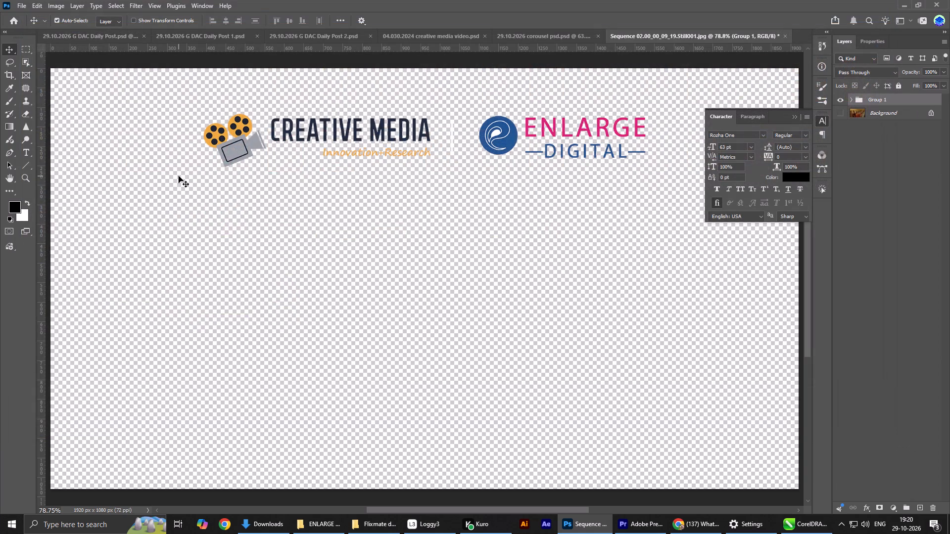
# Switch to Adobe Premiere and import C & E LOGO.png from the Desktop into the Diwali wish project.
pyautogui.click(634, 526)
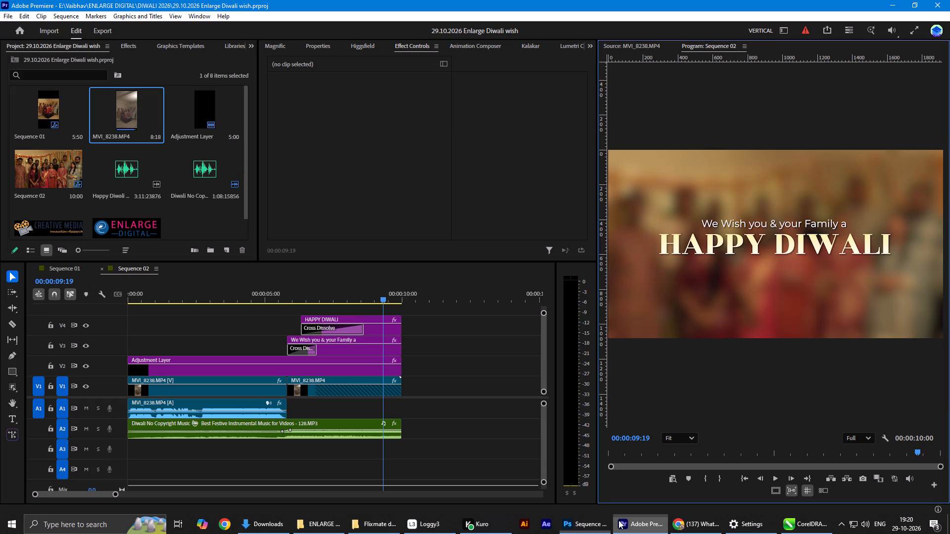
pyautogui.doubleClick(241, 218)
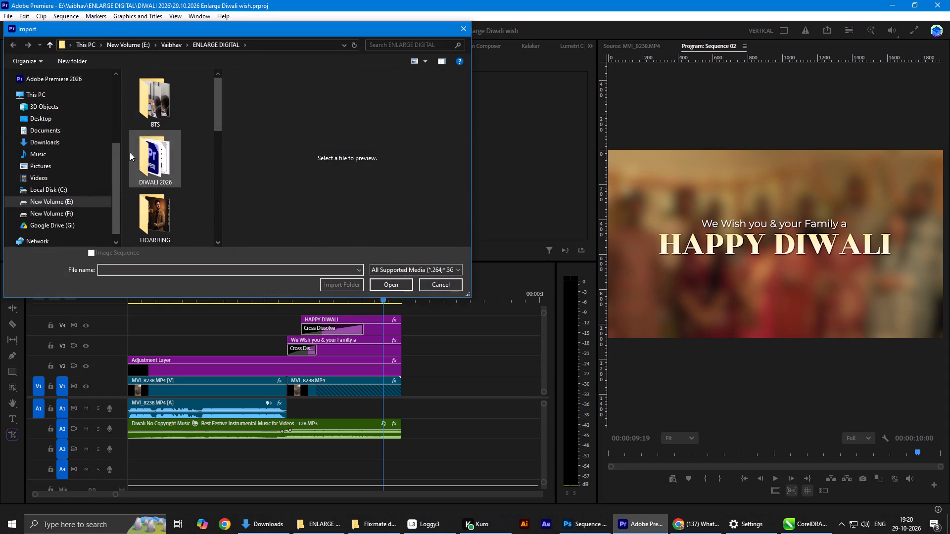
pyautogui.click(67, 122)
pyautogui.moveTo(223, 176); pyautogui.dragTo(393, 208)
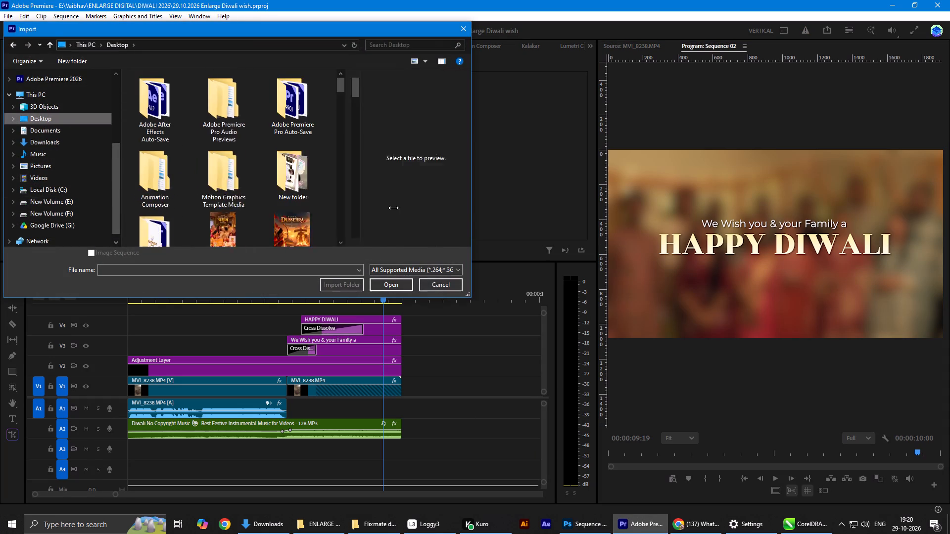
pyautogui.moveTo(393, 208); pyautogui.dragTo(487, 208)
pyautogui.scroll(-6, 363, 190)
pyautogui.scroll(2, 363, 190)
pyautogui.scroll(-1, 363, 190)
pyautogui.scroll(1, 363, 190)
pyautogui.scroll(-2, 351, 190)
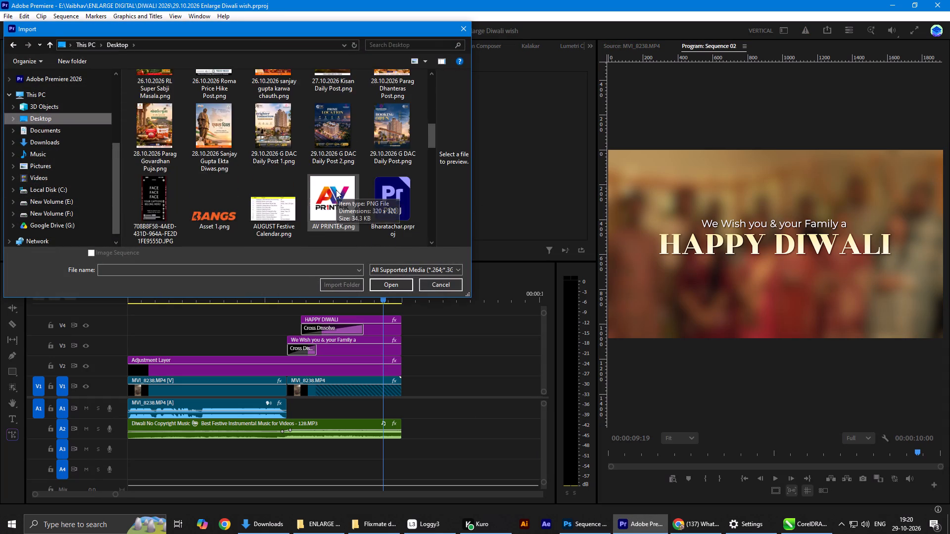
pyautogui.scroll(1, 336, 190)
pyautogui.scroll(-2, 336, 190)
pyautogui.click(217, 190)
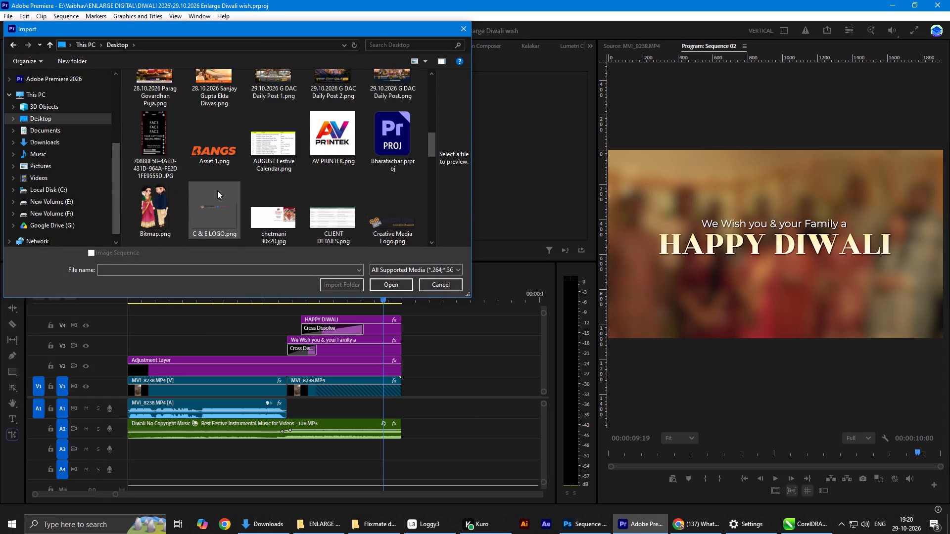
pyautogui.press('Return')
# Place C & E LOGO.png on V5 starting with the greeting text, and trim its end to 00:00:10:00.
pyautogui.moveTo(190, 199); pyautogui.dragTo(199, 201)
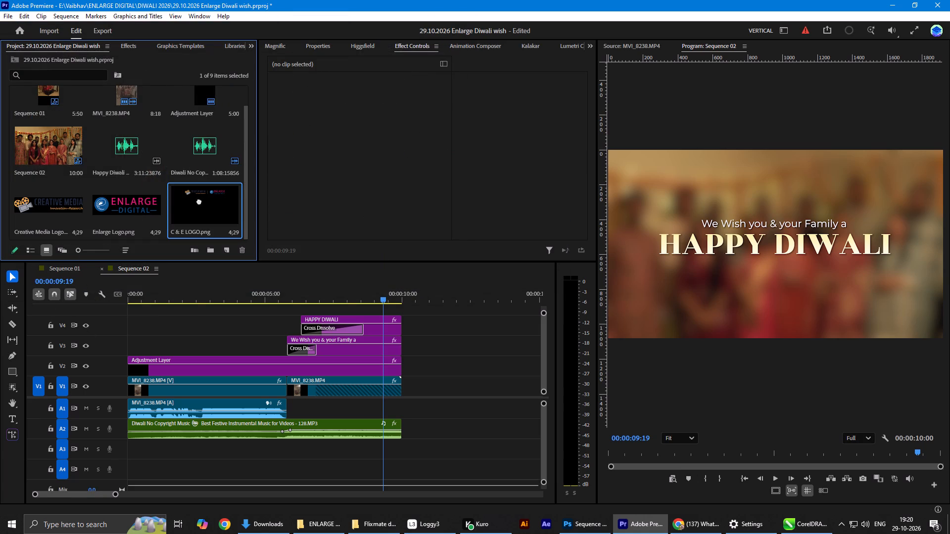
pyautogui.moveTo(199, 201); pyautogui.dragTo(285, 314)
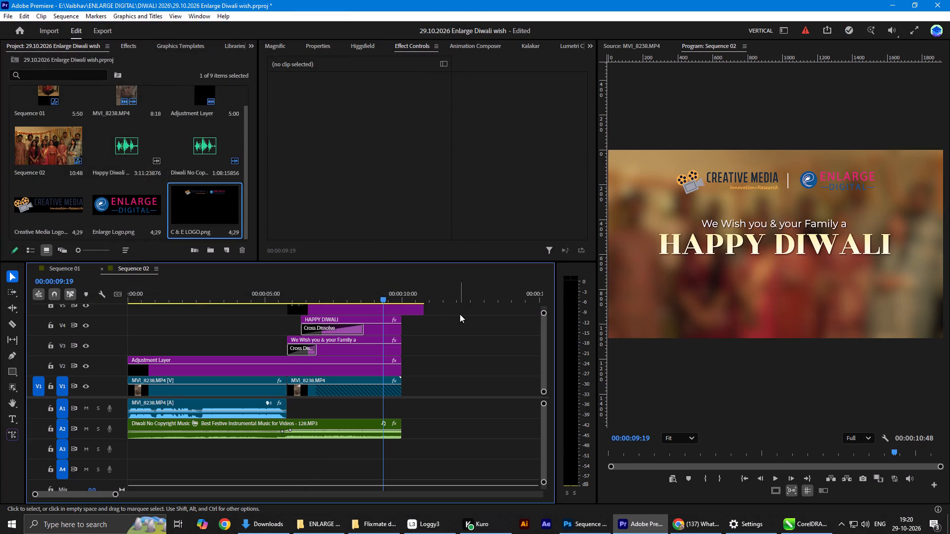
pyautogui.moveTo(428, 312); pyautogui.dragTo(409, 311)
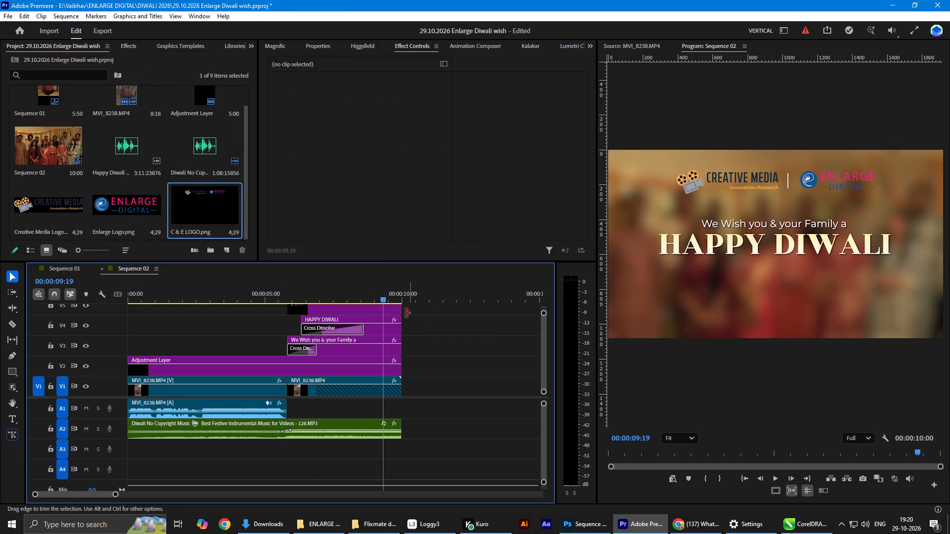
# Select the two greeting text clips on V3 and V4 and examine their shared text and appearance properties.
pyautogui.moveTo(413, 322); pyautogui.dragTo(371, 345)
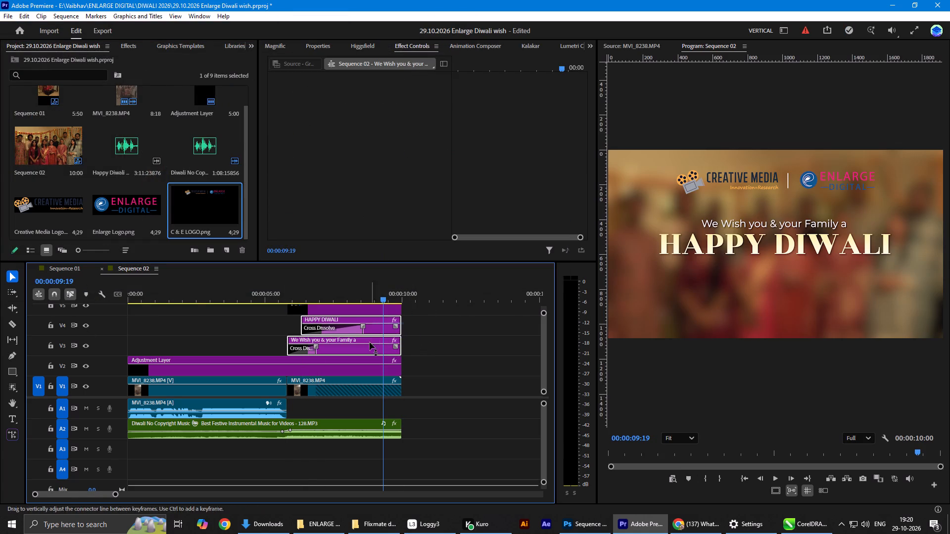
pyautogui.scroll(2, 298, 45)
pyautogui.scroll(-2, 381, 202)
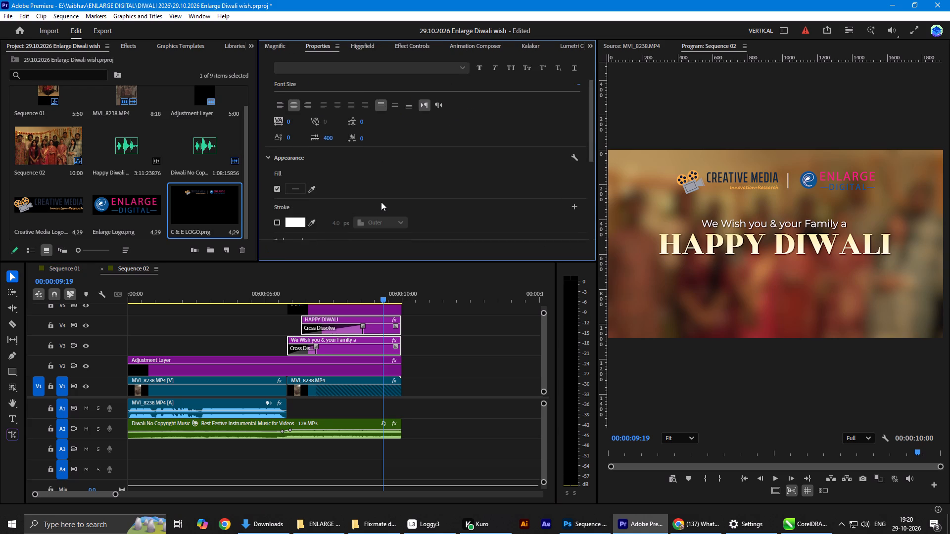
pyautogui.scroll(-5, 381, 202)
pyautogui.scroll(1, 385, 204)
pyautogui.scroll(-5, 385, 204)
pyautogui.scroll(1, 387, 207)
pyautogui.scroll(-1, 387, 207)
pyautogui.scroll(1, 387, 207)
pyautogui.scroll(-20, 387, 207)
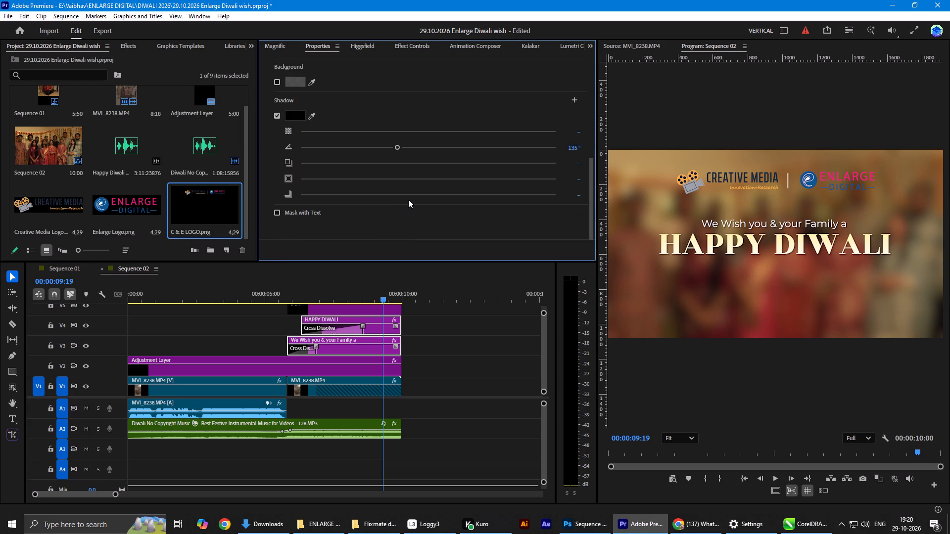
pyautogui.scroll(6, 346, 226)
pyautogui.scroll(-1, 346, 226)
pyautogui.scroll(19, 346, 226)
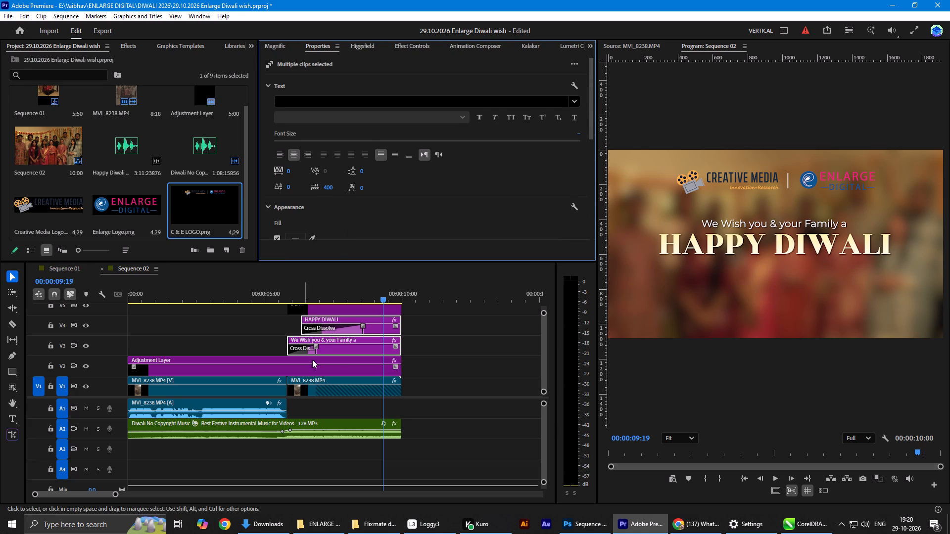
# Nest the two selected greeting text clips into one sequence, keeping the suggested name.
pyautogui.rightClick(374, 329)
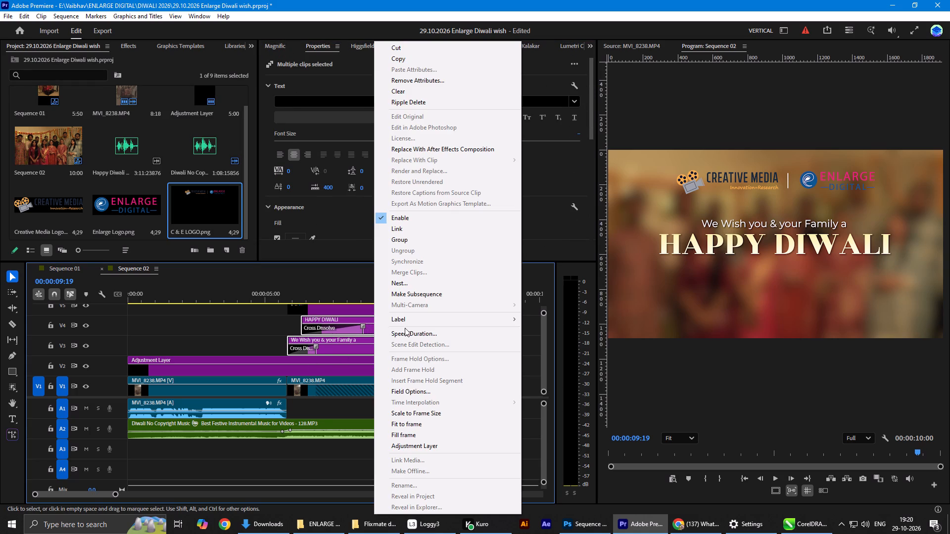
pyautogui.click(414, 286)
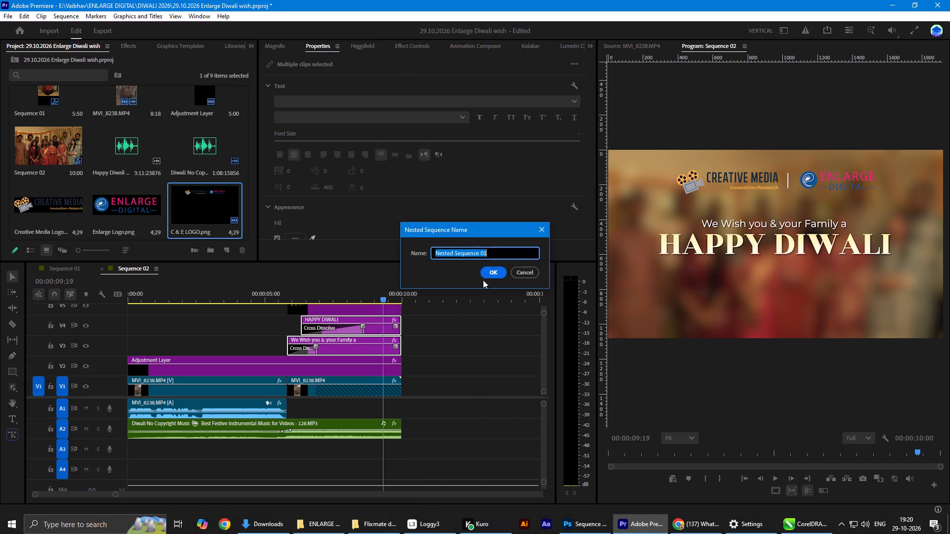
pyautogui.click(493, 273)
# Scale the nested greeting text to 119% and set its Y position to 620 below the logos.
pyautogui.click(340, 352)
pyautogui.moveTo(442, 117); pyautogui.dragTo(503, 117)
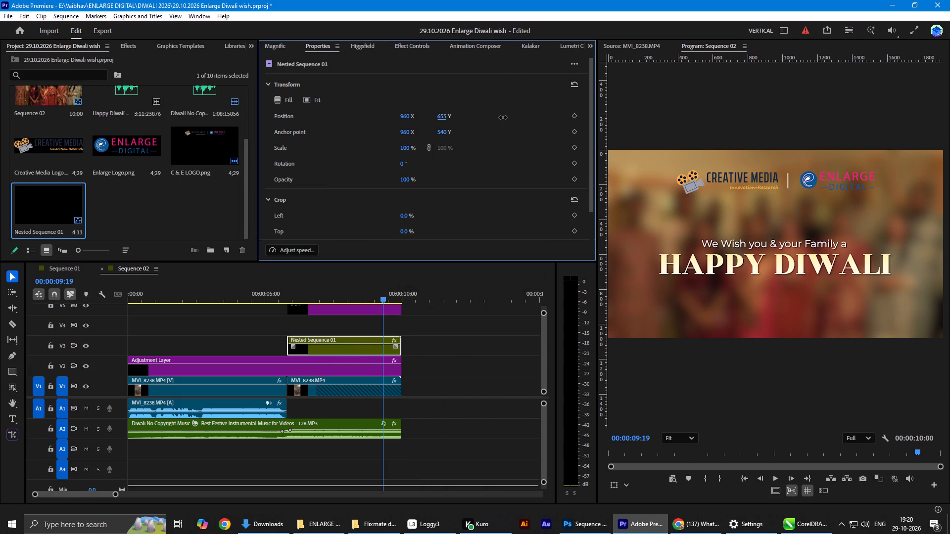
pyautogui.moveTo(503, 117); pyautogui.dragTo(506, 119)
pyautogui.moveTo(402, 146); pyautogui.dragTo(412, 146)
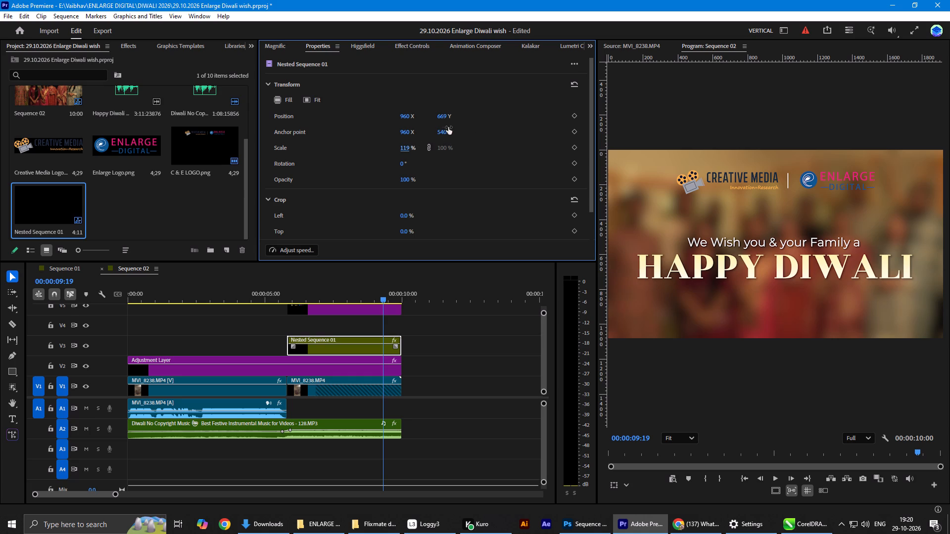
pyautogui.moveTo(445, 115); pyautogui.dragTo(412, 117)
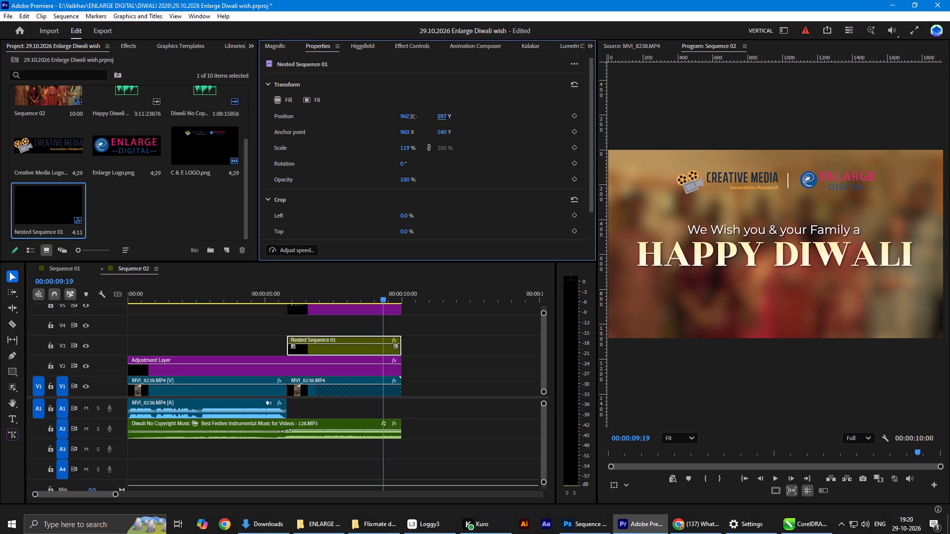
pyautogui.moveTo(412, 117); pyautogui.dragTo(421, 116)
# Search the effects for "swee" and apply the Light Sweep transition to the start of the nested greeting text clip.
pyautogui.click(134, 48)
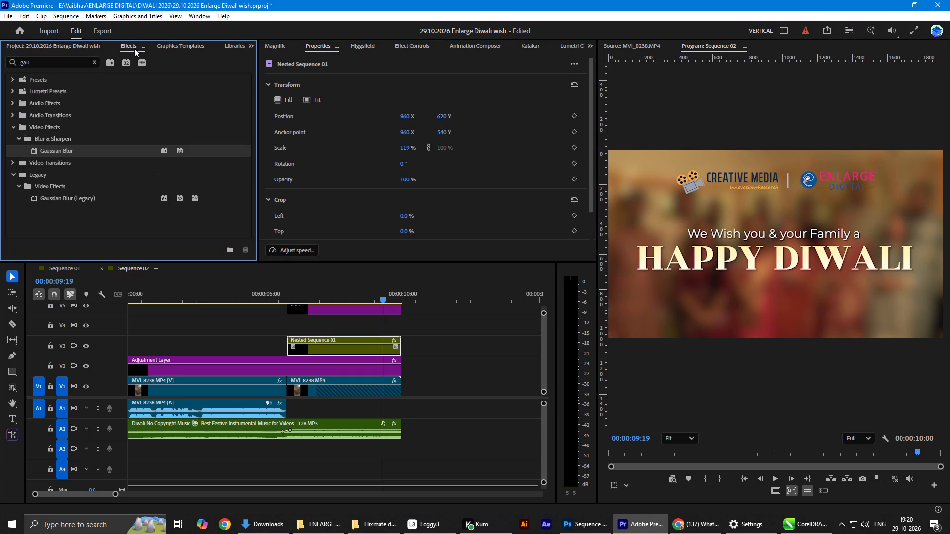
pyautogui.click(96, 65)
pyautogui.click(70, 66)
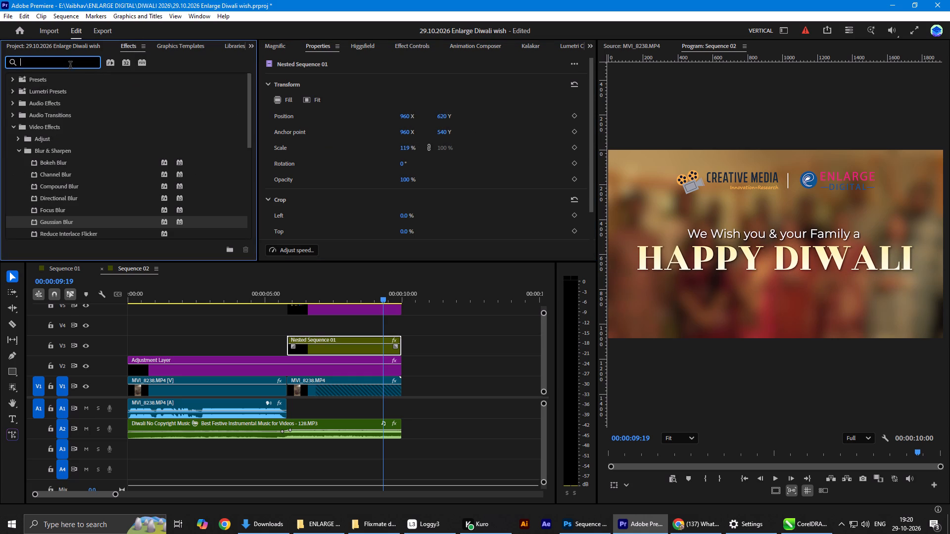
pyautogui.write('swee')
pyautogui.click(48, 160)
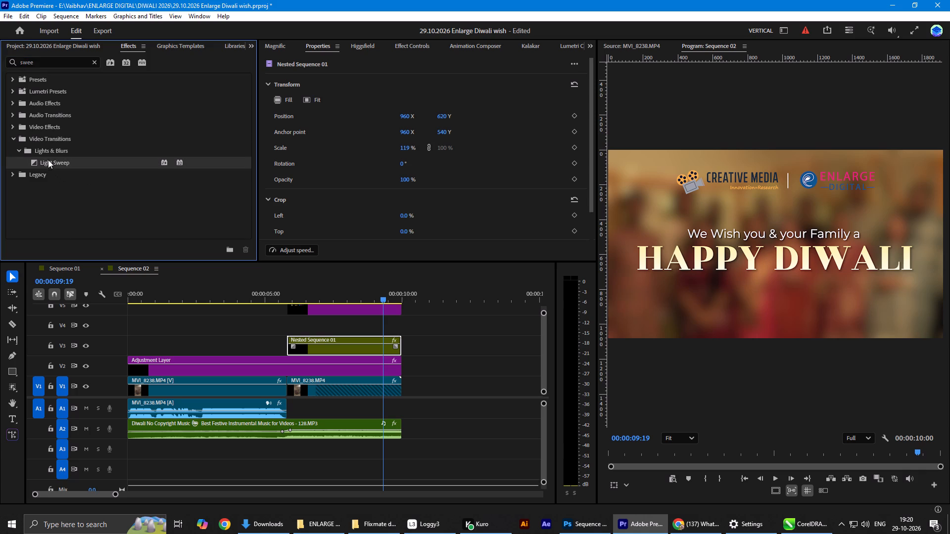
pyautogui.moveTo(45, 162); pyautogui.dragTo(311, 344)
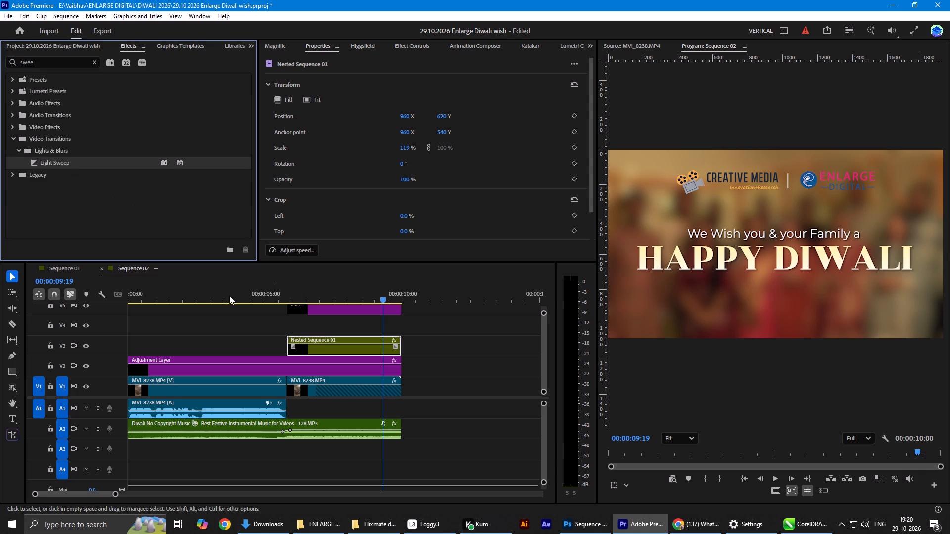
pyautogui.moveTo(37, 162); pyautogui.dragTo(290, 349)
# Preview the Light Sweep transition and text fade-in from about 00:00:05:53 to 00:00:07:46.
pyautogui.moveTo(305, 296); pyautogui.dragTo(296, 296)
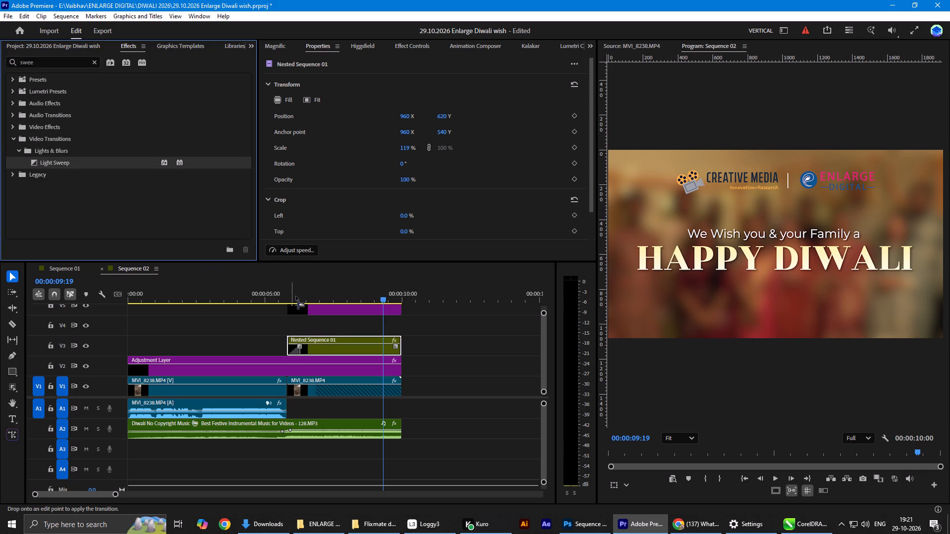
pyautogui.moveTo(309, 297); pyautogui.dragTo(296, 296)
pyautogui.moveTo(296, 296); pyautogui.dragTo(290, 296)
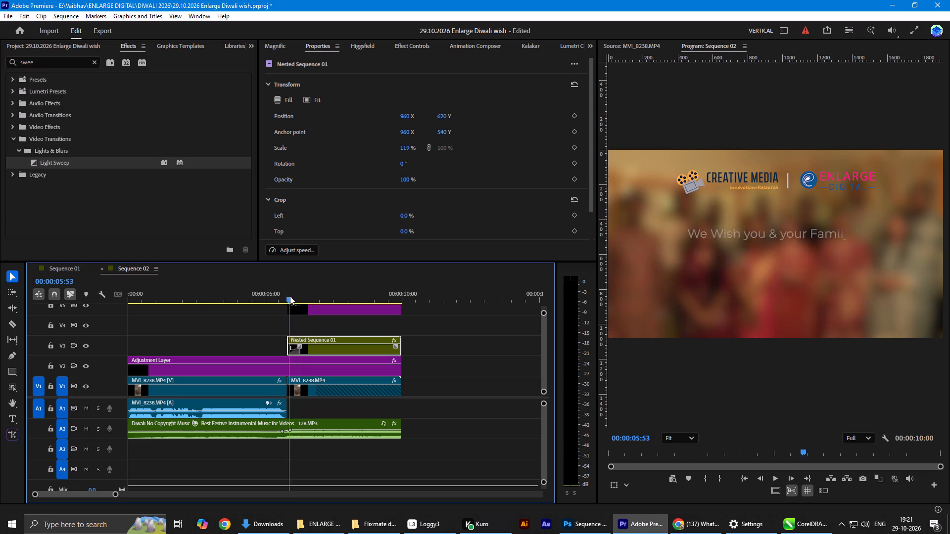
pyautogui.moveTo(290, 296); pyautogui.dragTo(315, 292)
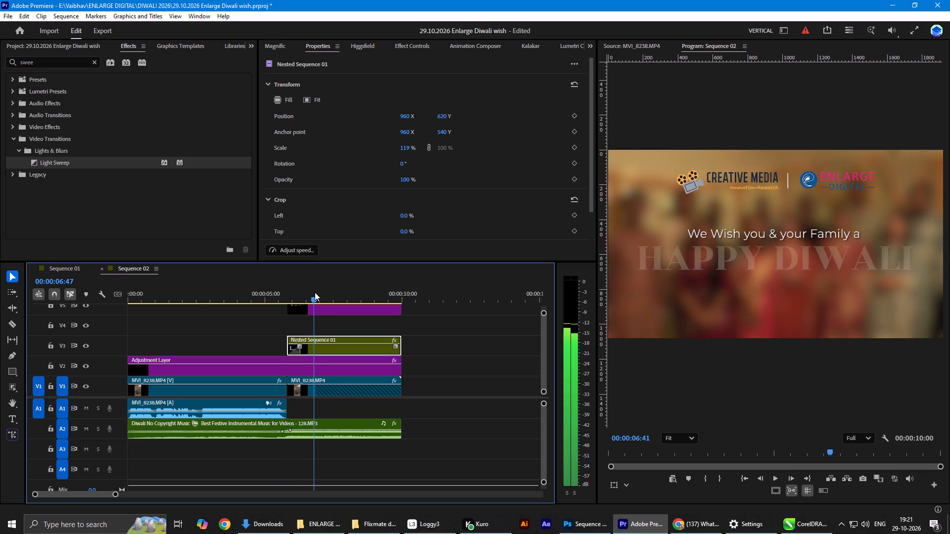
pyautogui.moveTo(315, 292); pyautogui.dragTo(342, 287)
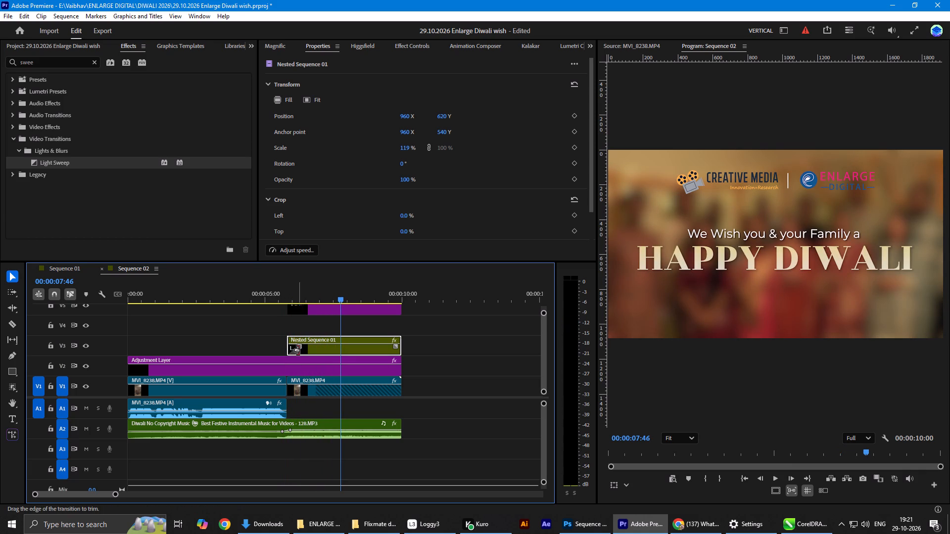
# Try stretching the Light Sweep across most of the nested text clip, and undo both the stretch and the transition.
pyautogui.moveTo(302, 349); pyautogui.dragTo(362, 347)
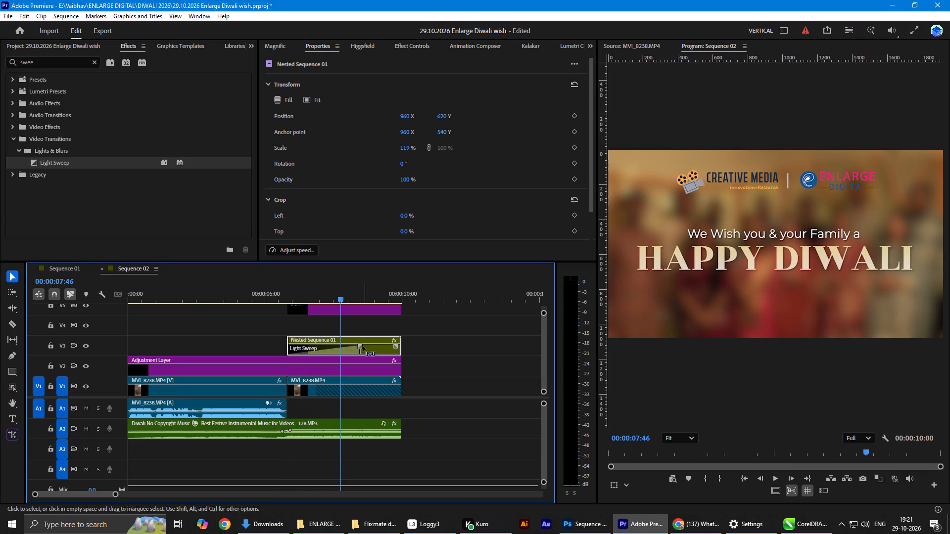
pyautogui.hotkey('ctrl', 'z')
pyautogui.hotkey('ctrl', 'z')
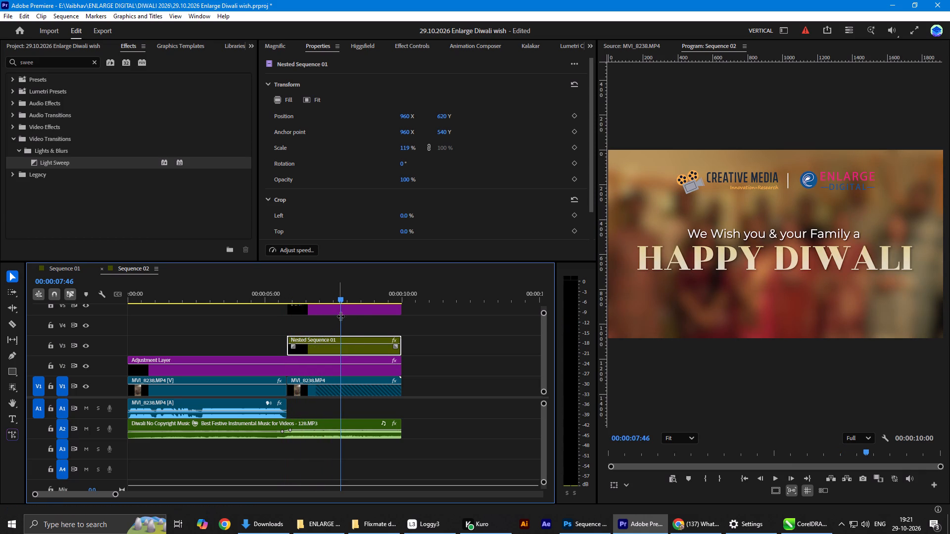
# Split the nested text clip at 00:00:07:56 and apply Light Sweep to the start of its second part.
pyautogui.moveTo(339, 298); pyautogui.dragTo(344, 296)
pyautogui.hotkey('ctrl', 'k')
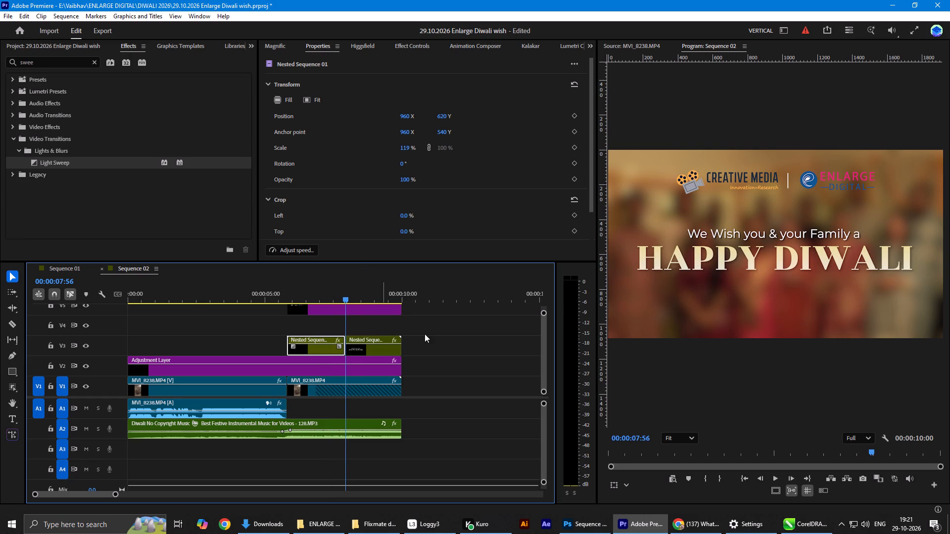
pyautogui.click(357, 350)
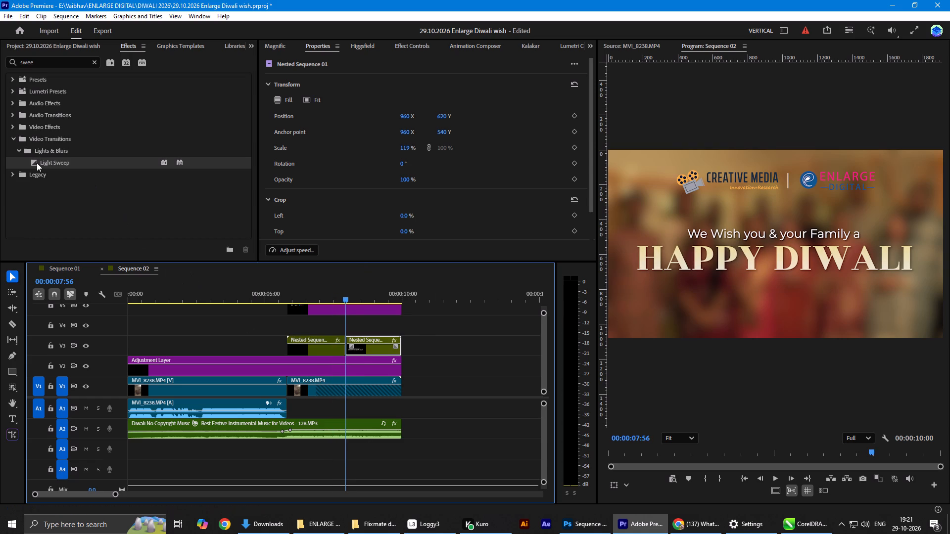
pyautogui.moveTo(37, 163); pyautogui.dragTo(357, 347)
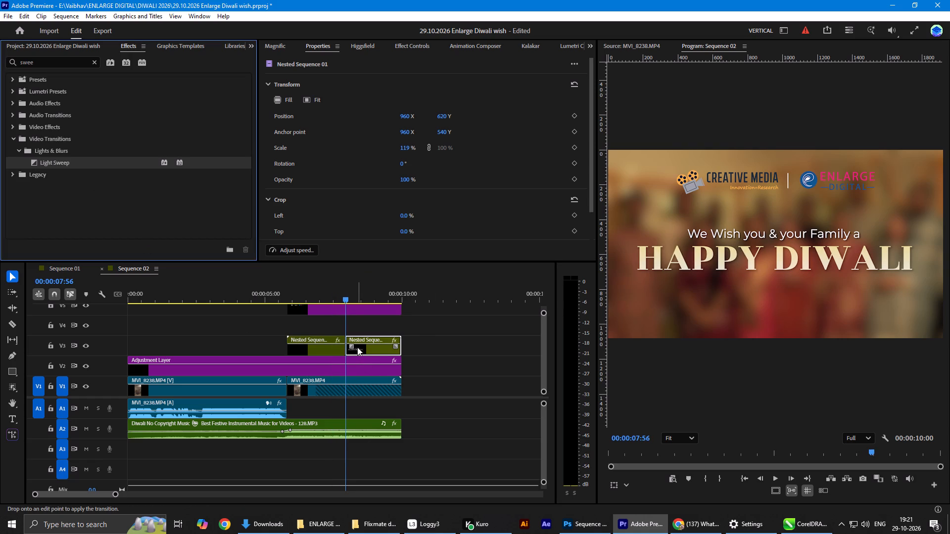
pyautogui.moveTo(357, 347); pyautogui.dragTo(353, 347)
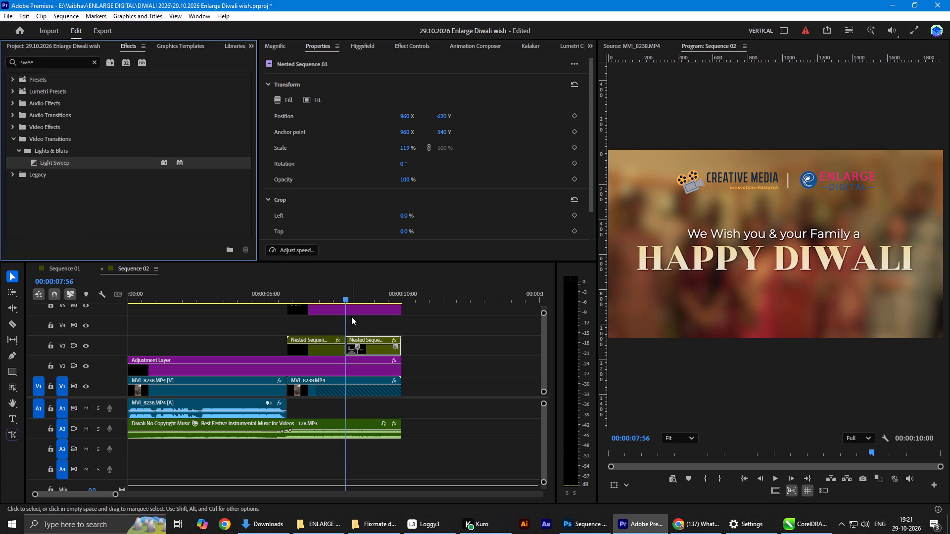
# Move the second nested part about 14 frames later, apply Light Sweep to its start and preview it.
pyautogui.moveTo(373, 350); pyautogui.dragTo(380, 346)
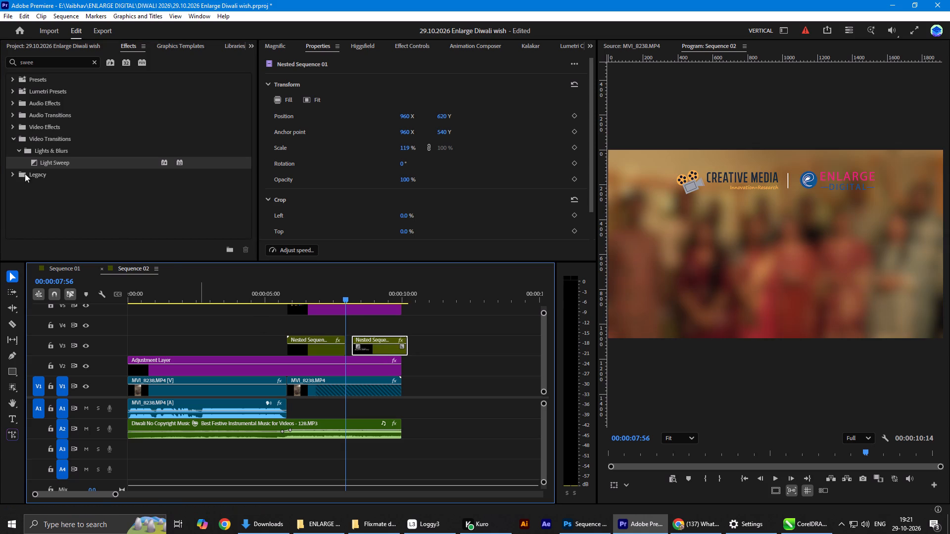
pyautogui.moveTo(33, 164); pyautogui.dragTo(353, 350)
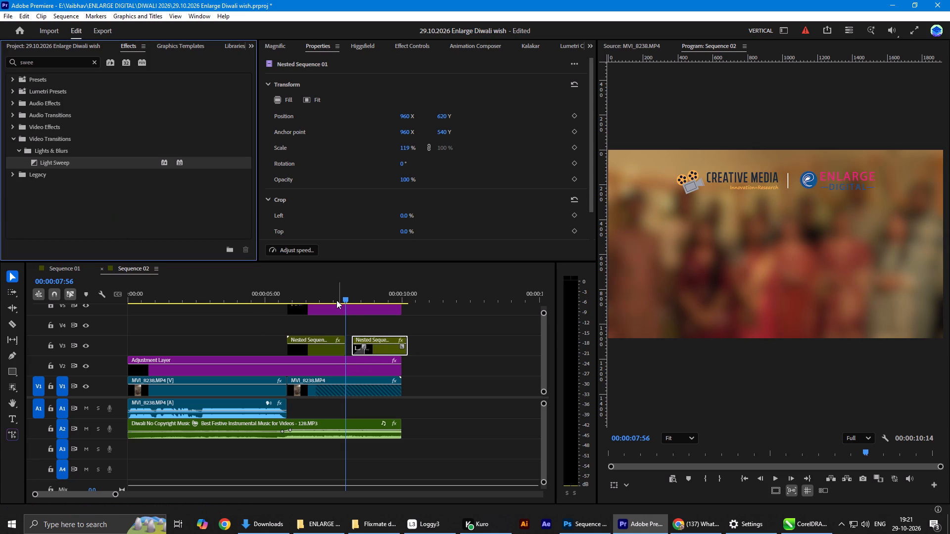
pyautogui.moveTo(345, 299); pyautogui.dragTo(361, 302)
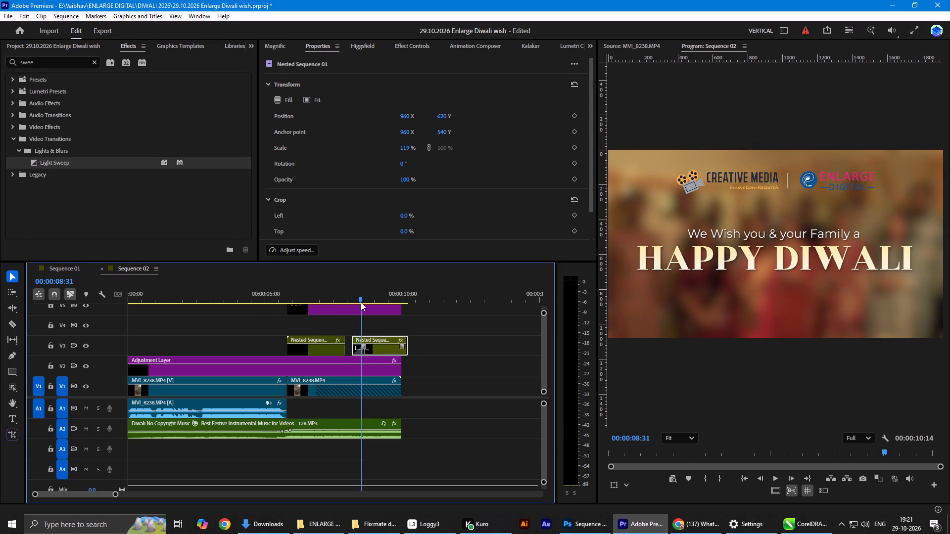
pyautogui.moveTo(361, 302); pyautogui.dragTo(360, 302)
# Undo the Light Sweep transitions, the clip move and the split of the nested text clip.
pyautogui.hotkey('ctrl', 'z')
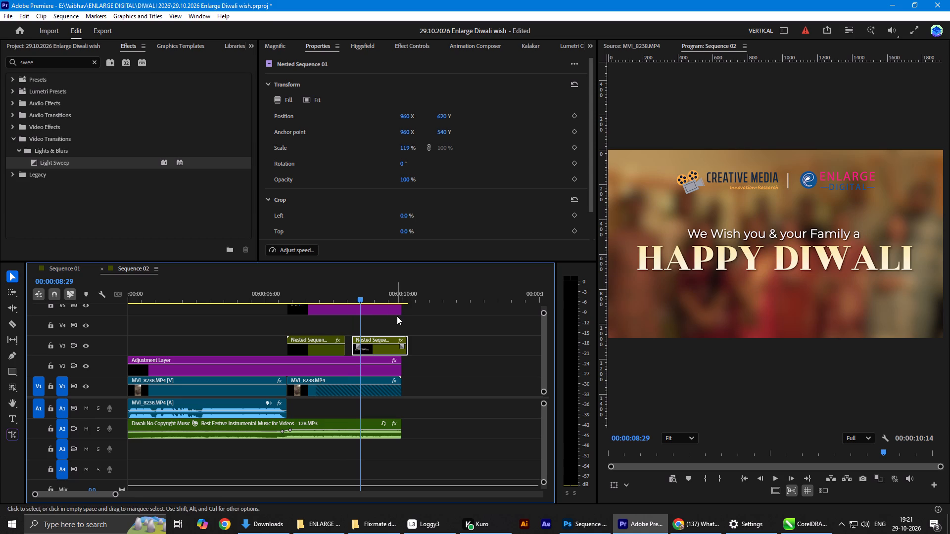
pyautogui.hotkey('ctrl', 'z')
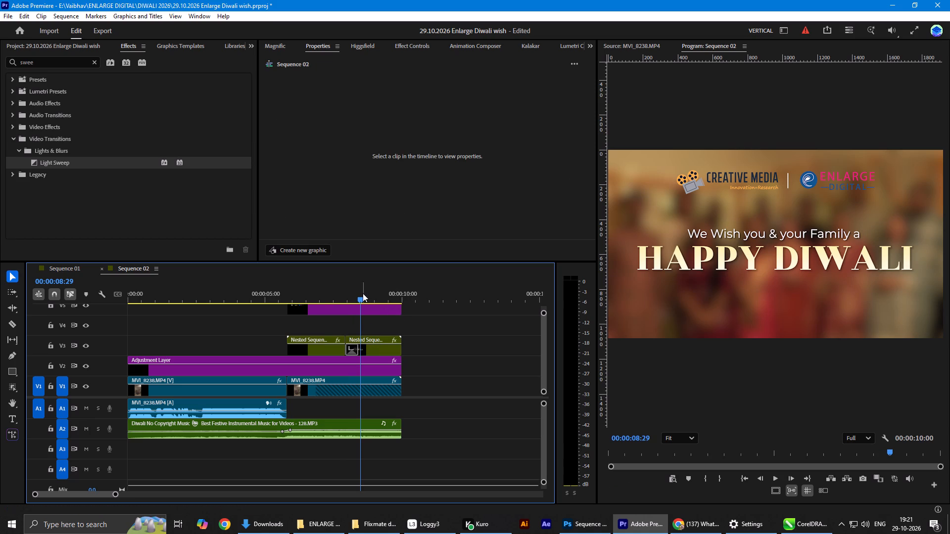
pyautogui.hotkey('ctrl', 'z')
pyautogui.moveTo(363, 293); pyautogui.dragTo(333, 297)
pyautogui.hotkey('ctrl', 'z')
# Preview the greeting text's fade-in with the logos from about 7 to 8.5 seconds.
pyautogui.moveTo(331, 299); pyautogui.dragTo(317, 301)
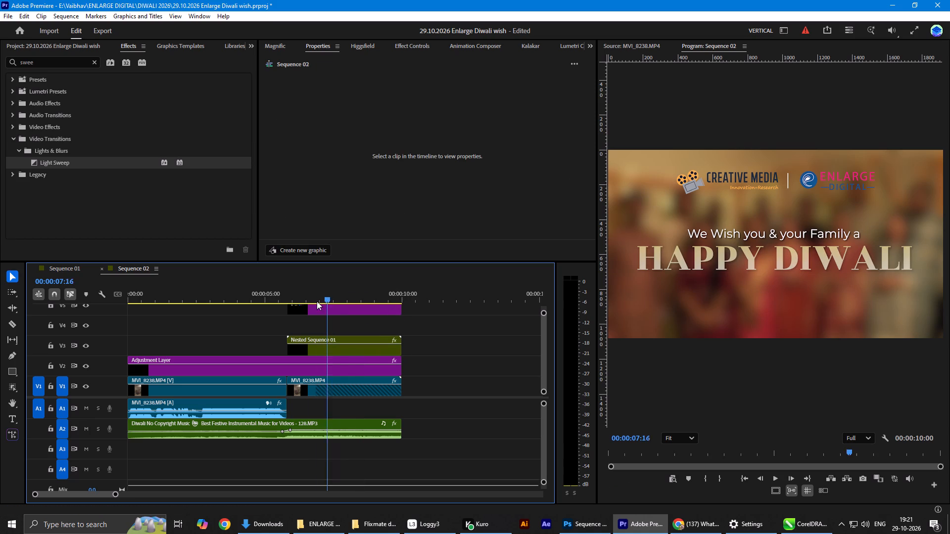
pyautogui.moveTo(317, 301); pyautogui.dragTo(323, 308)
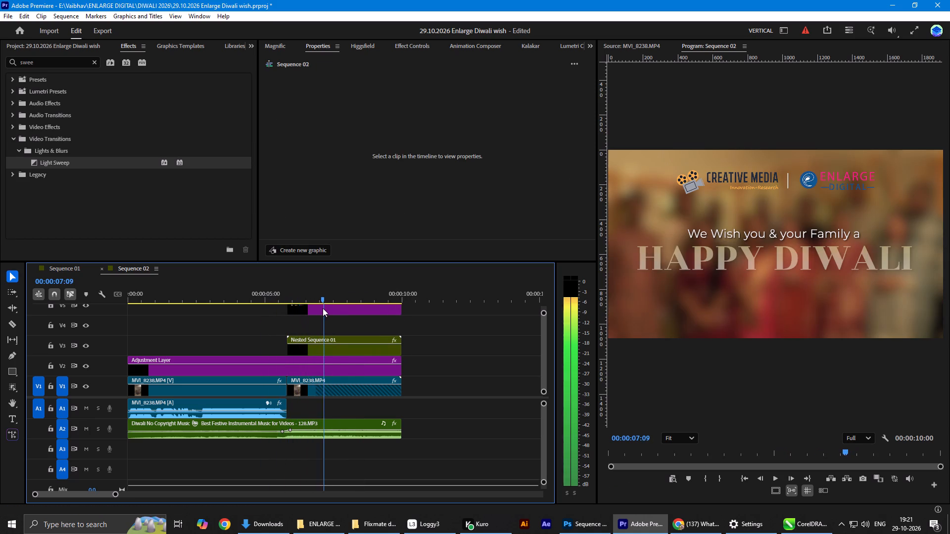
pyautogui.moveTo(323, 308); pyautogui.dragTo(356, 311)
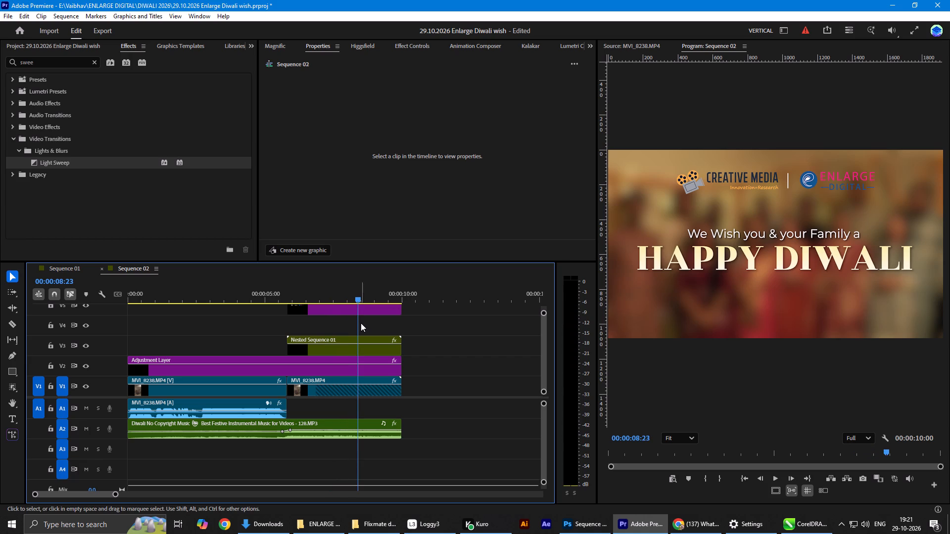
# Save the Diwali wish project.
pyautogui.hotkey('ctrl', 's')
pyautogui.moveTo(361, 295); pyautogui.dragTo(343, 294)
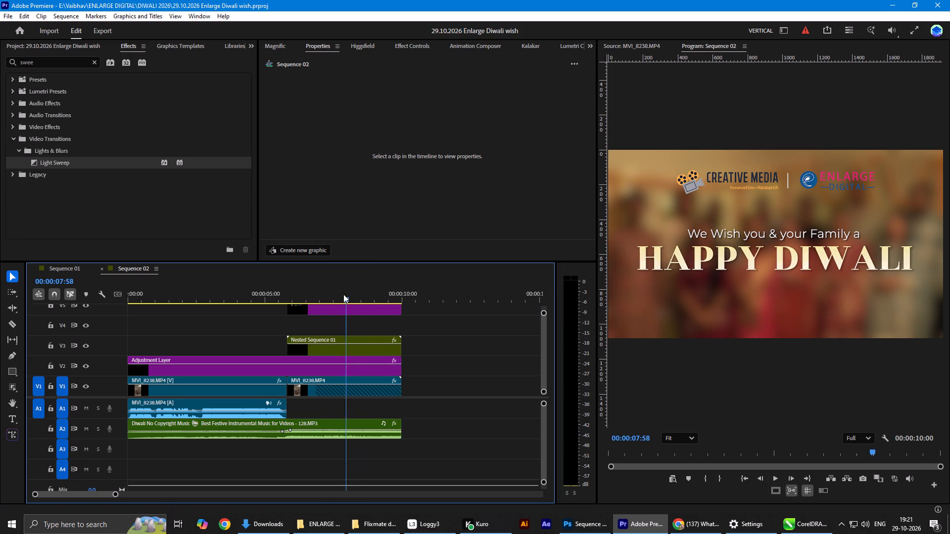
# Examine the Happy Diwali text's fade-in frame by frame, back and forth between about 7 and 8 seconds.
pyautogui.moveTo(343, 294); pyautogui.dragTo(347, 301)
pyautogui.press('Left')
pyautogui.press('Left')
pyautogui.press('Left')
pyautogui.press('Left')
pyautogui.press('Left')
pyautogui.press('Left')
pyautogui.press('Left')
pyautogui.press('Left')
pyautogui.press('Left')
pyautogui.press('Left')
pyautogui.press('Left')
pyautogui.press('Left')
pyautogui.press('Left')
pyautogui.press('Left')
pyautogui.press('Left')
pyautogui.press('Left')
pyautogui.press('Left')
pyautogui.press('Left')
pyautogui.press('Left')
pyautogui.press('Left')
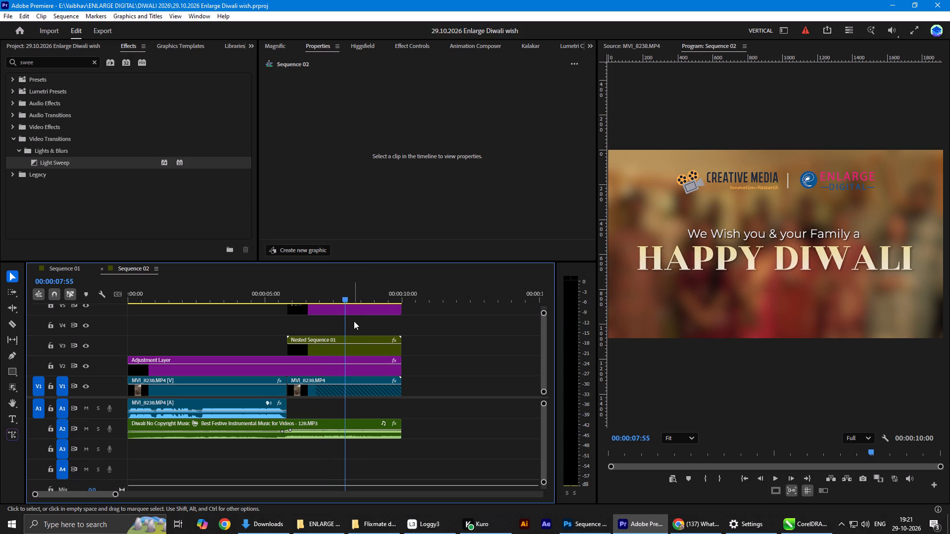
pyautogui.press('Right')
pyautogui.press('Right')
pyautogui.press('Right')
pyautogui.press('Right')
pyautogui.press('Right')
pyautogui.press('Right')
pyautogui.press('Right')
pyautogui.press('Right')
pyautogui.press('Right')
pyautogui.press('Right')
pyautogui.press('Right')
pyautogui.press('Right')
pyautogui.press('Right')
pyautogui.press('Right')
pyautogui.press('Right')
pyautogui.press('Right')
pyautogui.press('Right')
pyautogui.press('Right')
pyautogui.press('Right')
pyautogui.press('Right')
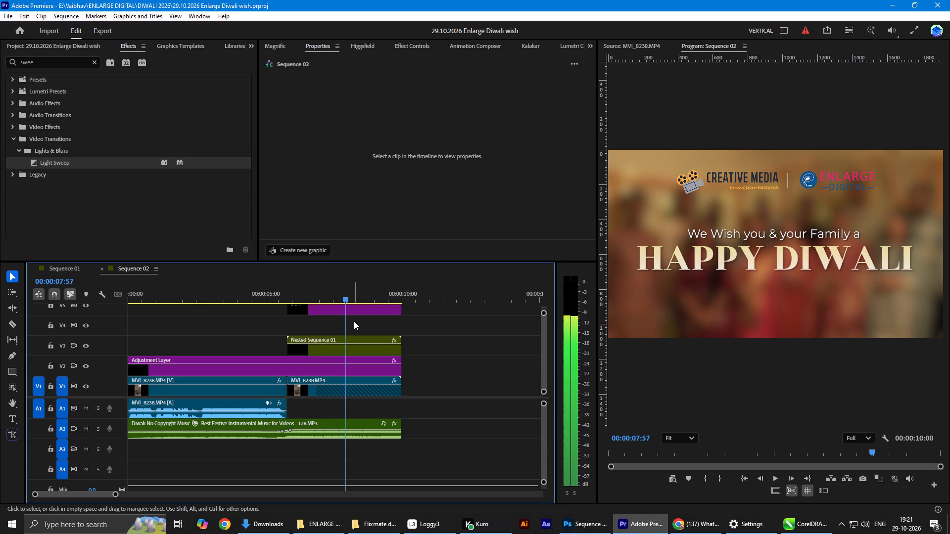
pyautogui.press('Left')
pyautogui.press('Left')
pyautogui.press('Left')
pyautogui.press('Left')
pyautogui.press('Left')
pyautogui.press('Left')
pyautogui.press('Left')
pyautogui.press('Left')
pyautogui.press('Left')
pyautogui.press('Left')
pyautogui.press('Left')
pyautogui.press('Left')
pyautogui.press('Left')
pyautogui.press('Left')
pyautogui.press('Left')
pyautogui.press('Left')
pyautogui.press('Left')
pyautogui.press('Left')
pyautogui.press('Left')
pyautogui.press('Left')
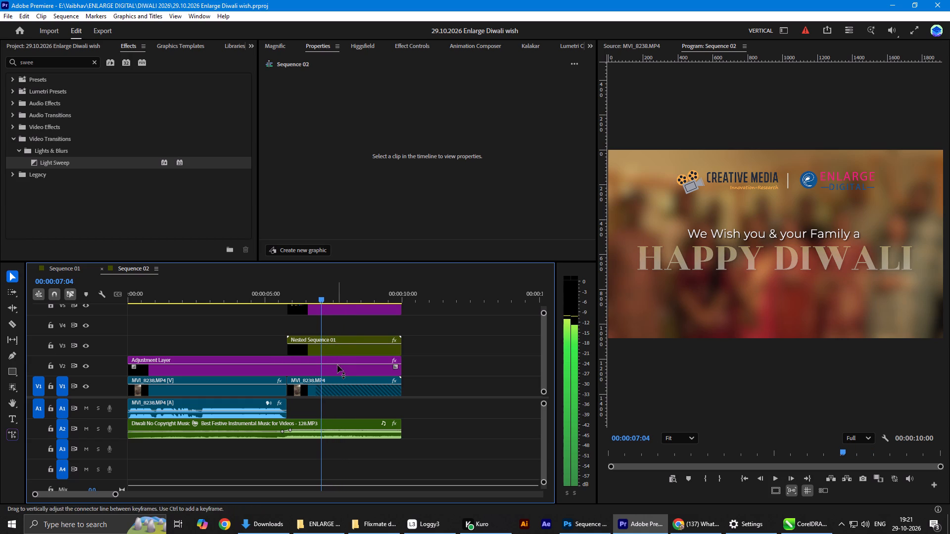
# Save the Diwali wish project.
pyautogui.click(332, 348)
pyautogui.hotkey('ctrl', 's')
pyautogui.rightClick(332, 348)
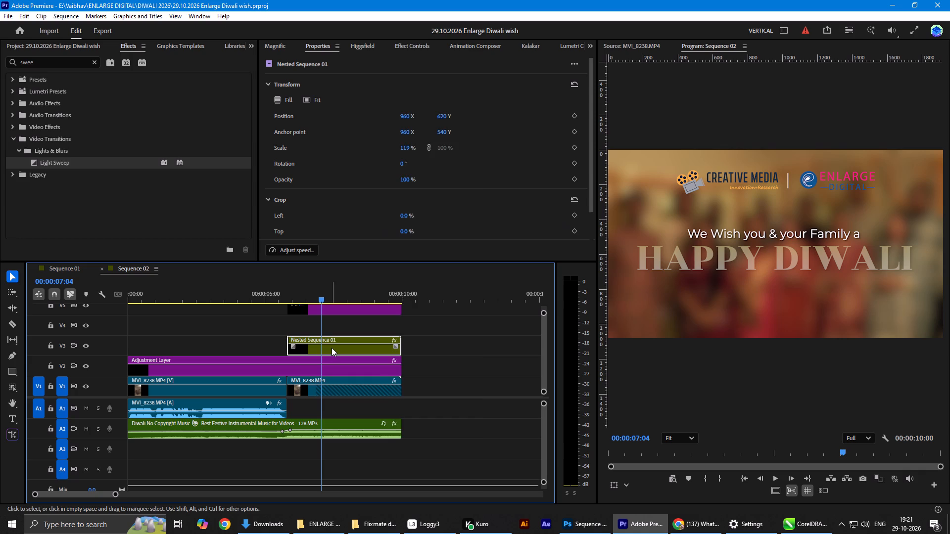
pyautogui.click(513, 333)
# Preview the group shot from about 5 seconds and step frame by frame towards the cut where the greeting and logo clips begin.
pyautogui.moveTo(303, 300); pyautogui.dragTo(270, 300)
pyautogui.press('space')
pyautogui.press('space')
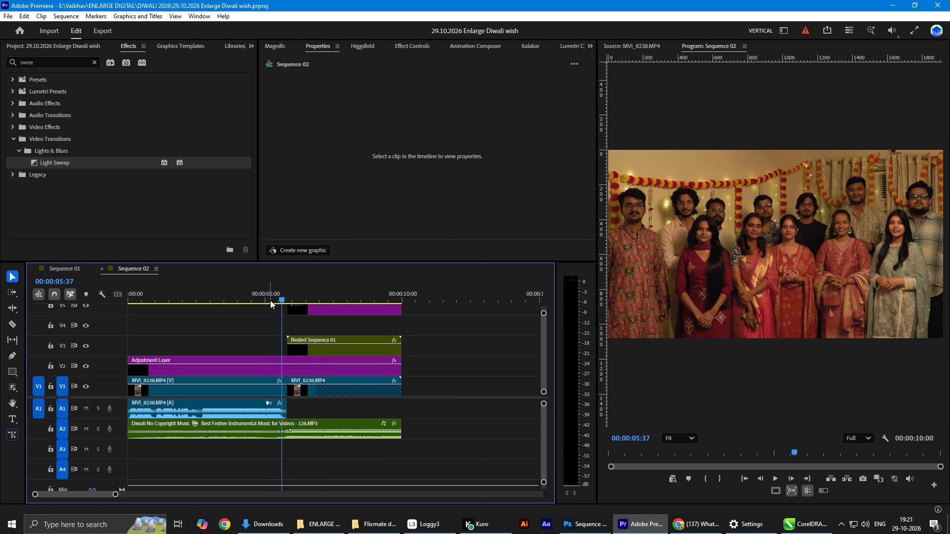
pyautogui.keyDown('alt'); pyautogui.scroll(8, 290, 334); pyautogui.keyUp('alt')
pyautogui.keyDown('alt'); pyautogui.scroll(-1, 290, 334); pyautogui.keyUp('alt')
pyautogui.keyDown('alt'); pyautogui.scroll(7, 290, 334); pyautogui.keyUp('alt')
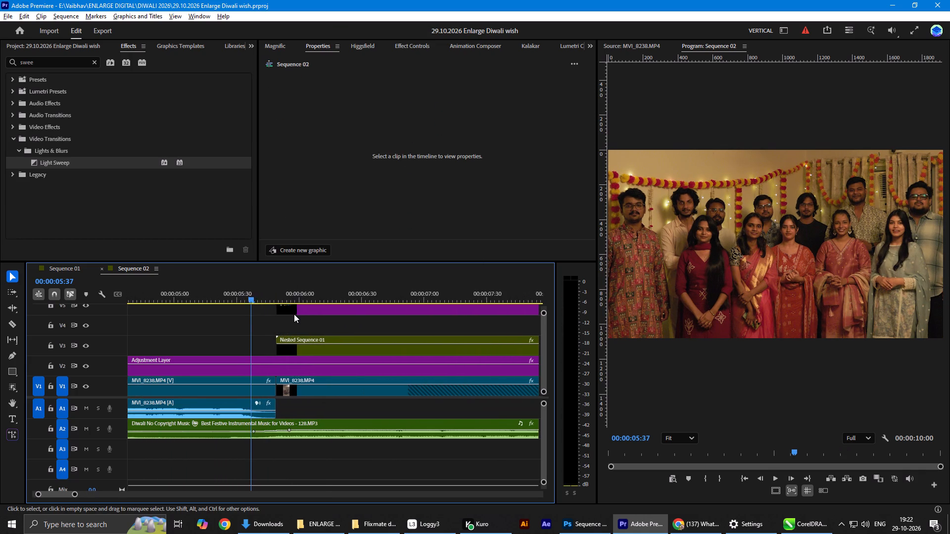
pyautogui.keyDown('alt'); pyautogui.scroll(2, 294, 314); pyautogui.keyUp('alt')
pyautogui.keyDown('alt'); pyautogui.scroll(-1, 294, 314); pyautogui.keyUp('alt')
pyautogui.keyDown('alt'); pyautogui.scroll(2, 294, 314); pyautogui.keyUp('alt')
pyautogui.press('Right')
pyautogui.press('Right')
pyautogui.press('Right')
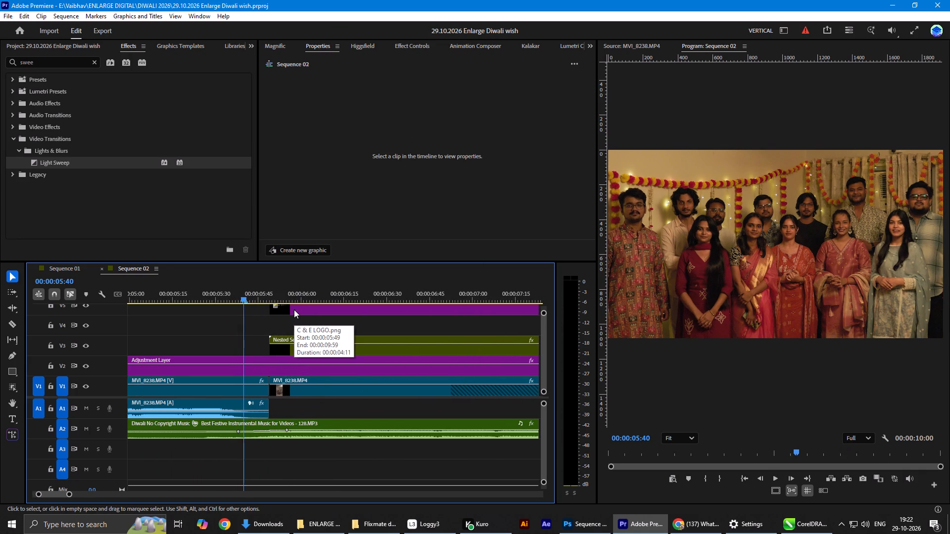
# Extend the start of the C & E LOGO.png clip back to 00:00:05:41, over the end of the group shot.
pyautogui.press('Right')
pyautogui.press('Right')
pyautogui.press('Right')
pyautogui.press('Right')
pyautogui.press('Left')
pyautogui.press('Left')
pyautogui.press('Left')
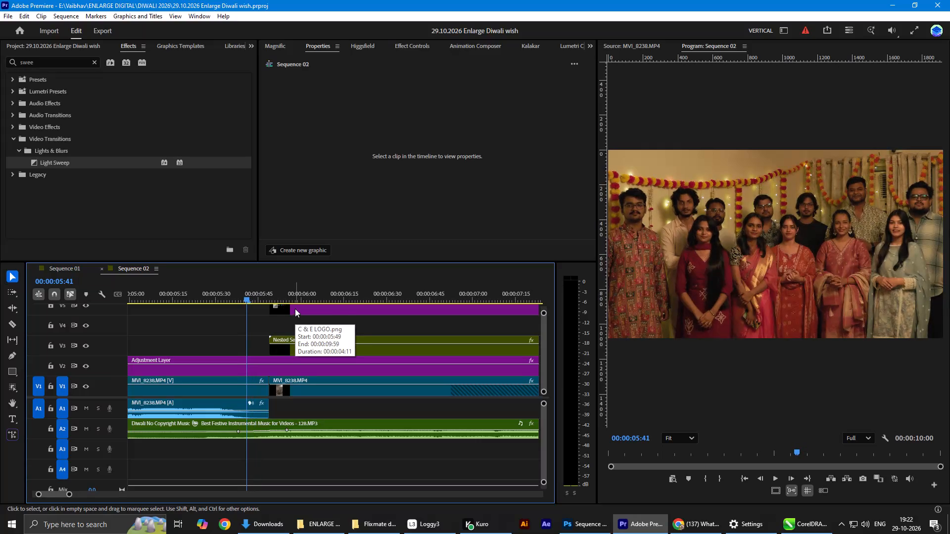
pyautogui.moveTo(266, 309); pyautogui.dragTo(237, 308)
pyautogui.moveTo(240, 309); pyautogui.dragTo(244, 311)
# Fade in the logo clip with a Cross Dissolve from its start to just after 6 seconds and preview it.
pyautogui.moveTo(253, 307); pyautogui.dragTo(318, 306)
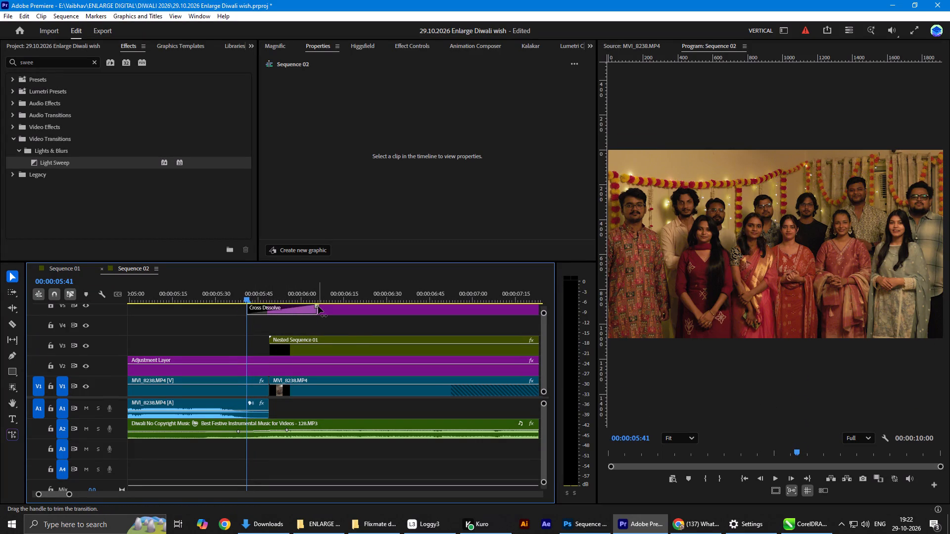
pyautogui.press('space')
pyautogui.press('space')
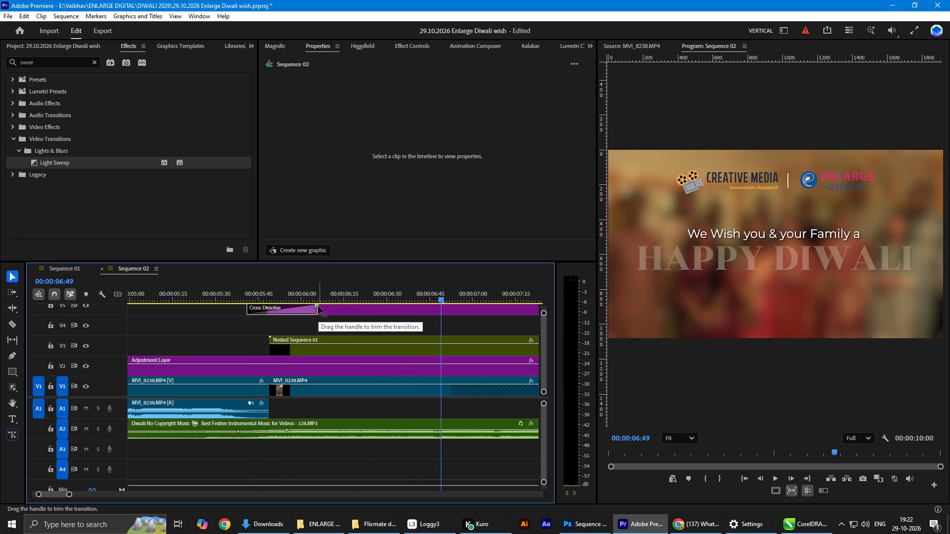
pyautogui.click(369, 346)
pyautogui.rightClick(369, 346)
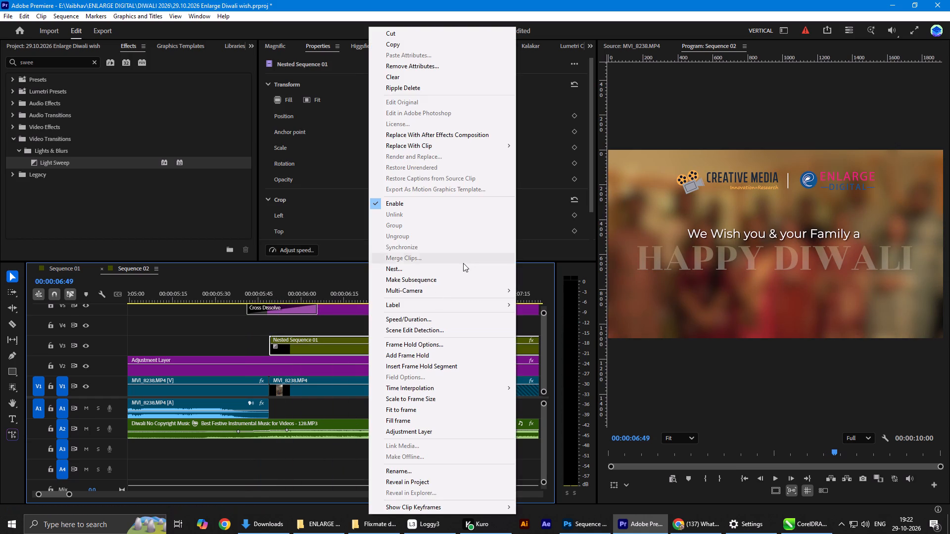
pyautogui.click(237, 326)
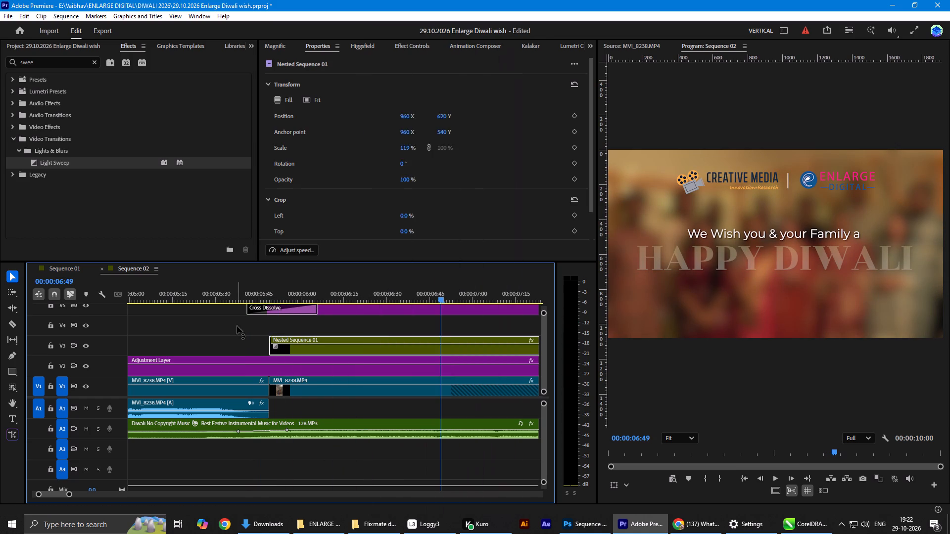
# Save the Diwali wish project.
pyautogui.hotkey('ctrl', 's')
# Open the clip options for Nested Sequence 01, the greeting clip on track V3.
pyautogui.rightClick(341, 345)
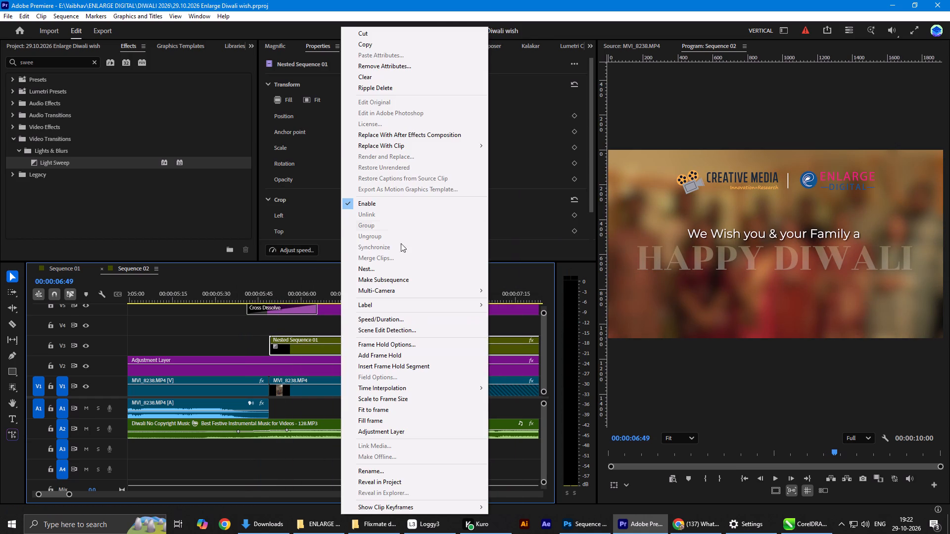
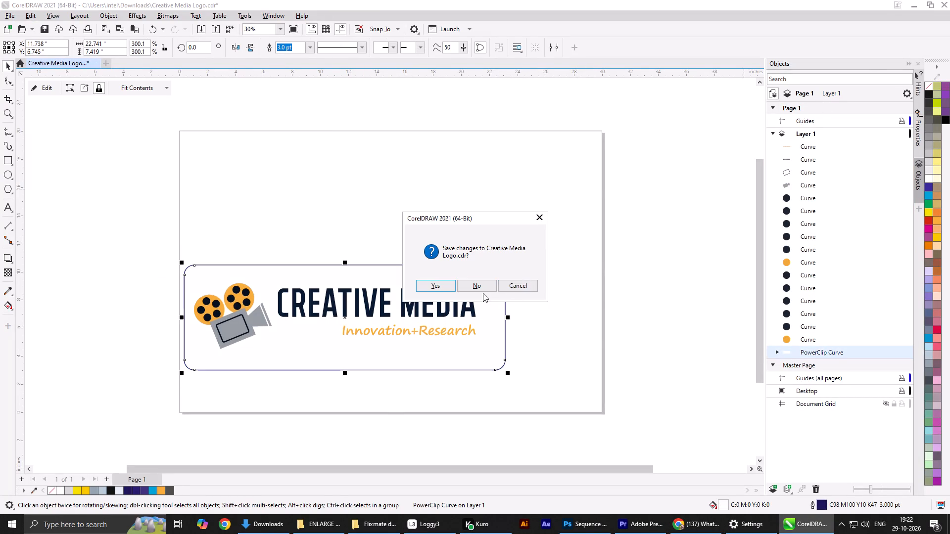
# Close CorelDRAW, discarding the changes to Creative Media Logo.cdr.
pyautogui.click(477, 288)
# Move Creative Media Logo.cdr from Downloads into the Vaibhav > CDR folder on New Volume (E:).
pyautogui.click(289, 533)
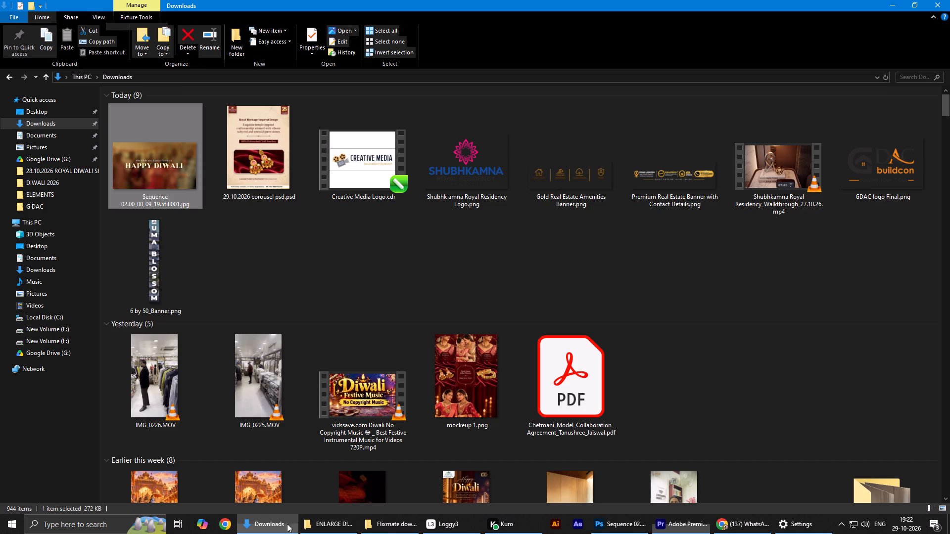
pyautogui.click(335, 154)
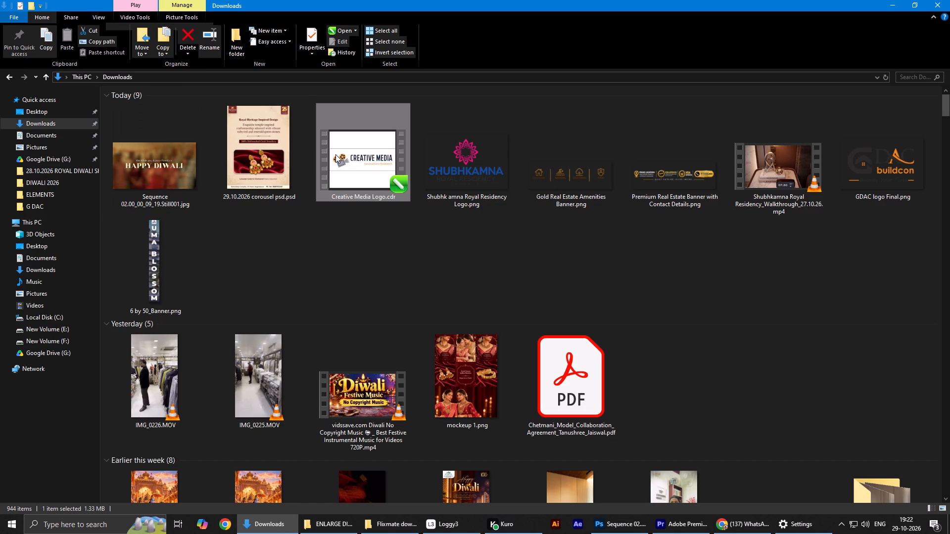
pyautogui.hotkey('ctrl', 'x')
pyautogui.click(59, 331)
pyautogui.doubleClick(245, 120)
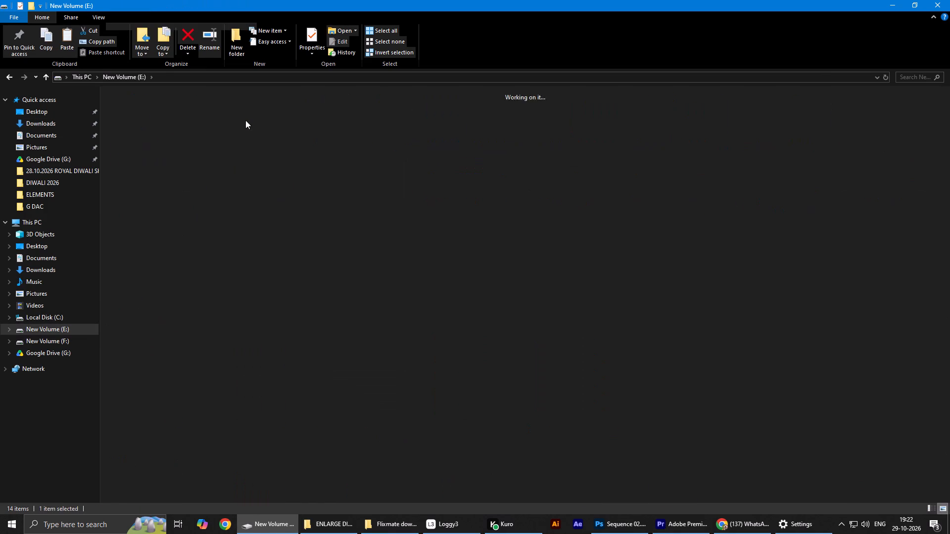
pyautogui.doubleClick(233, 123)
pyautogui.click(270, 323)
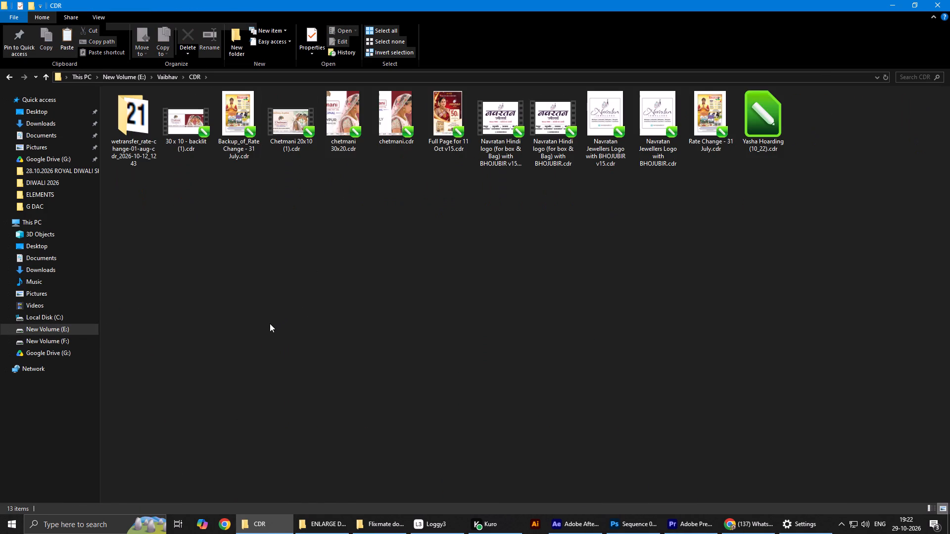
pyautogui.hotkey('ctrl', 'v')
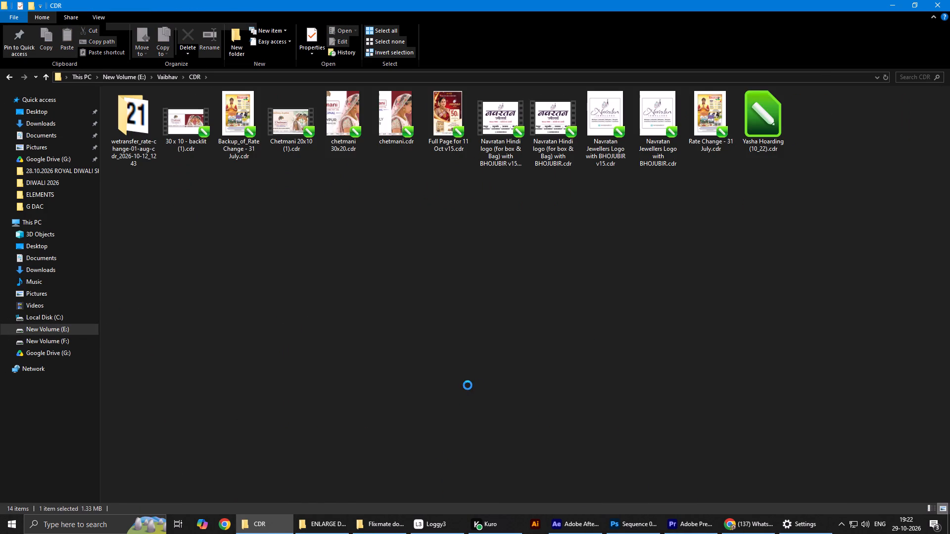
pyautogui.click(468, 385)
# Switch to After Effects and save the linked project as Untitled Project.aep in the DIWALI 2026 folder.
pyautogui.click(575, 533)
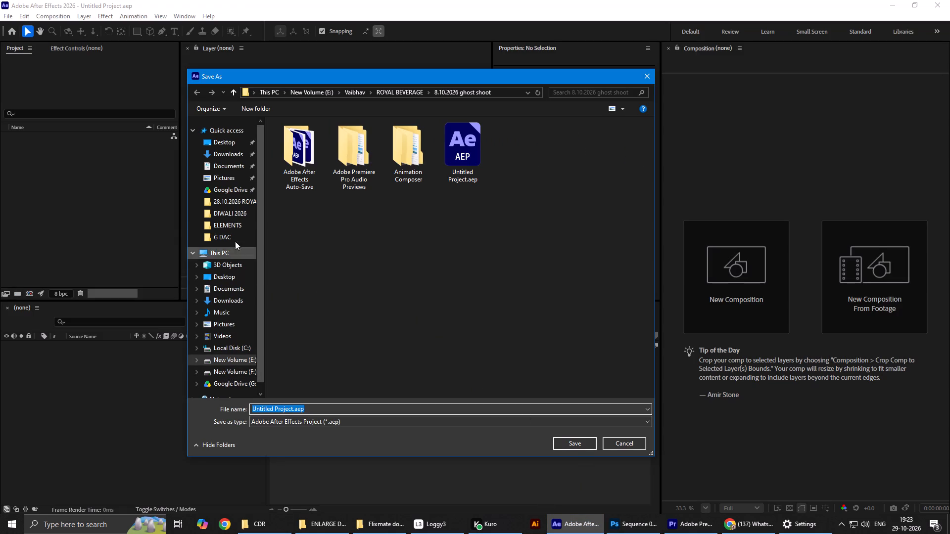
pyautogui.click(226, 211)
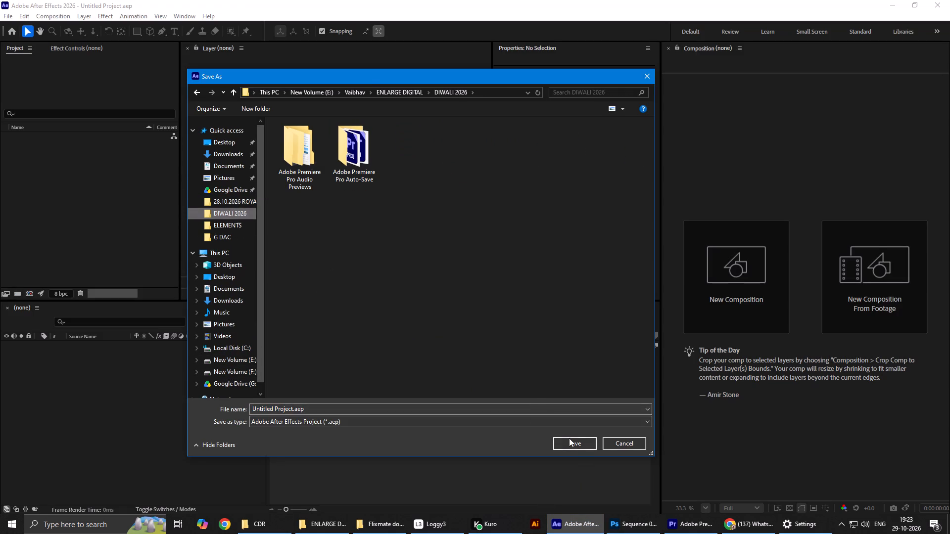
pyautogui.click(572, 441)
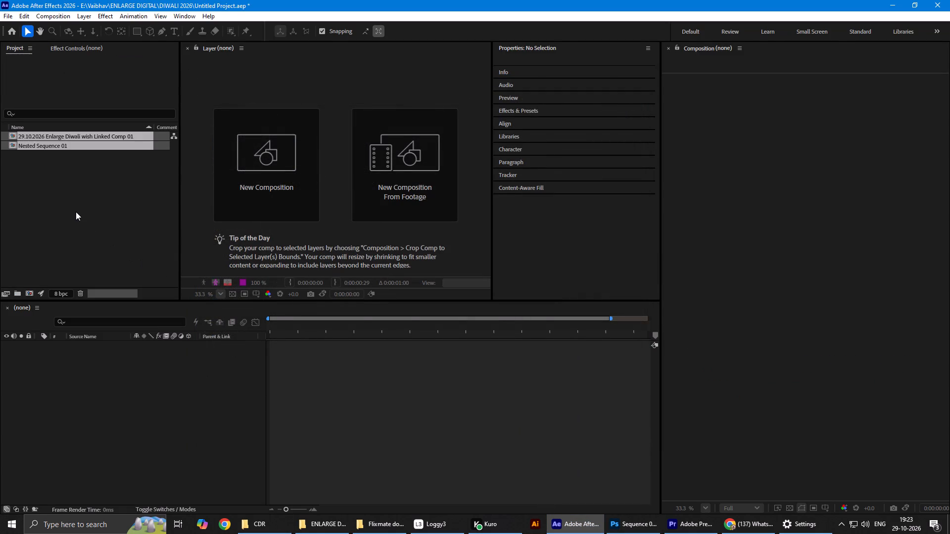
pyautogui.click(125, 219)
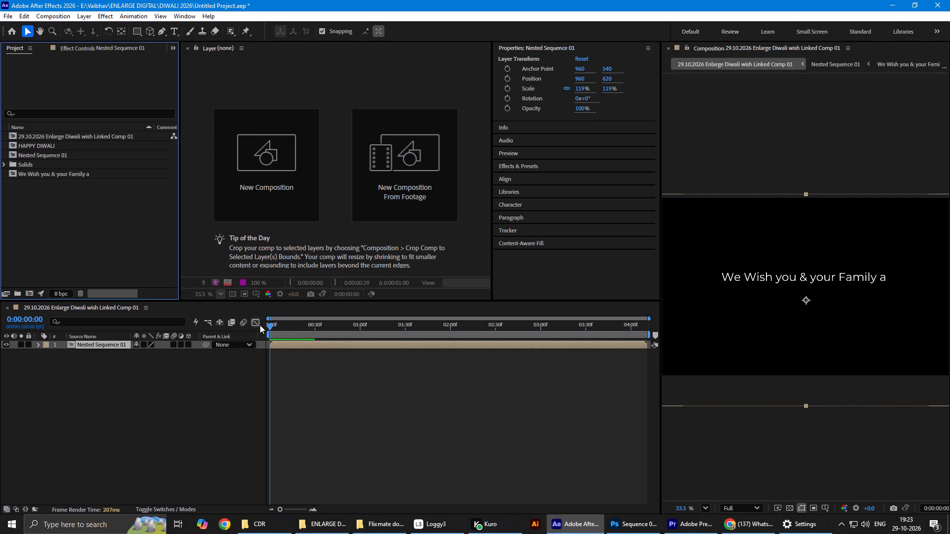
# Examine the greeting's text animation in the linked After Effects comp and compare it with the Premiere sequence.
pyautogui.moveTo(260, 325); pyautogui.dragTo(309, 331)
pyautogui.moveTo(271, 325); pyautogui.dragTo(290, 325)
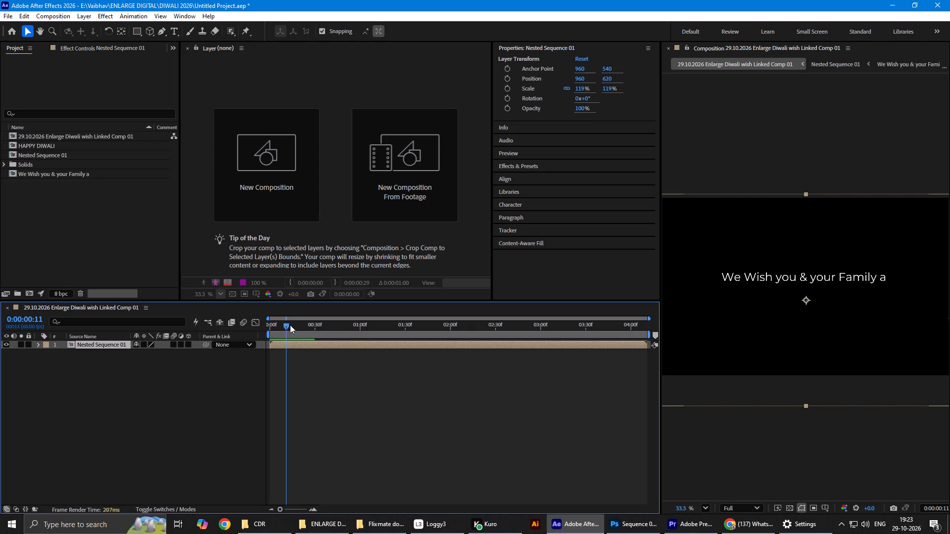
pyautogui.moveTo(290, 325); pyautogui.dragTo(344, 341)
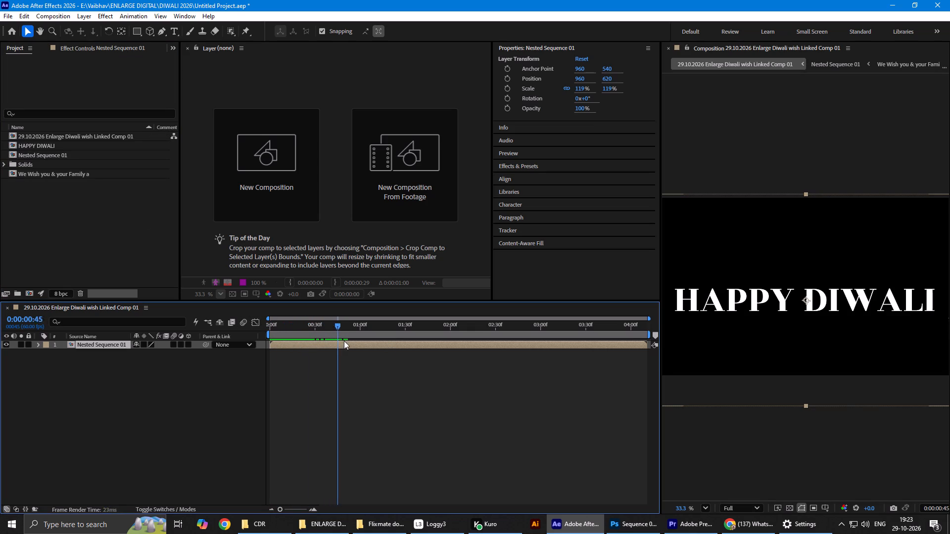
pyautogui.moveTo(344, 341); pyautogui.dragTo(286, 364)
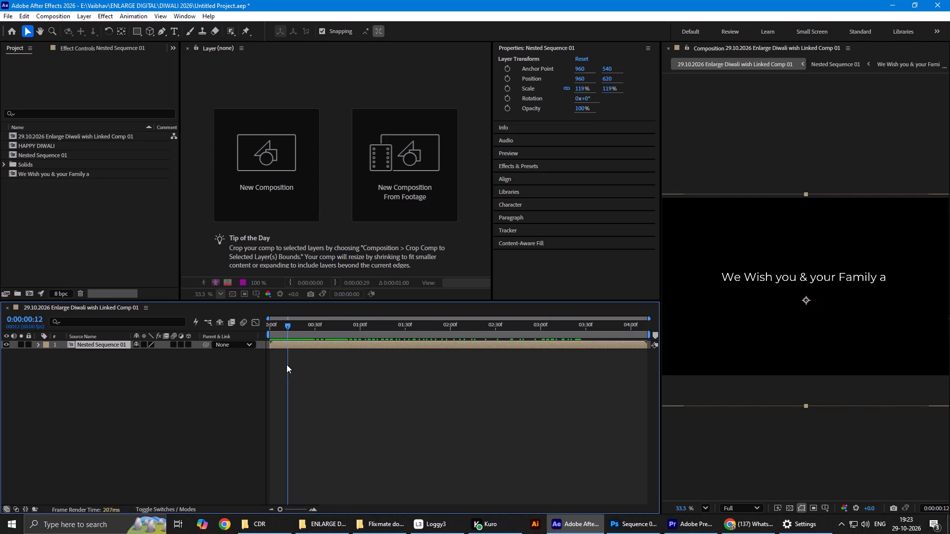
pyautogui.moveTo(286, 364); pyautogui.dragTo(282, 360)
pyautogui.click(674, 533)
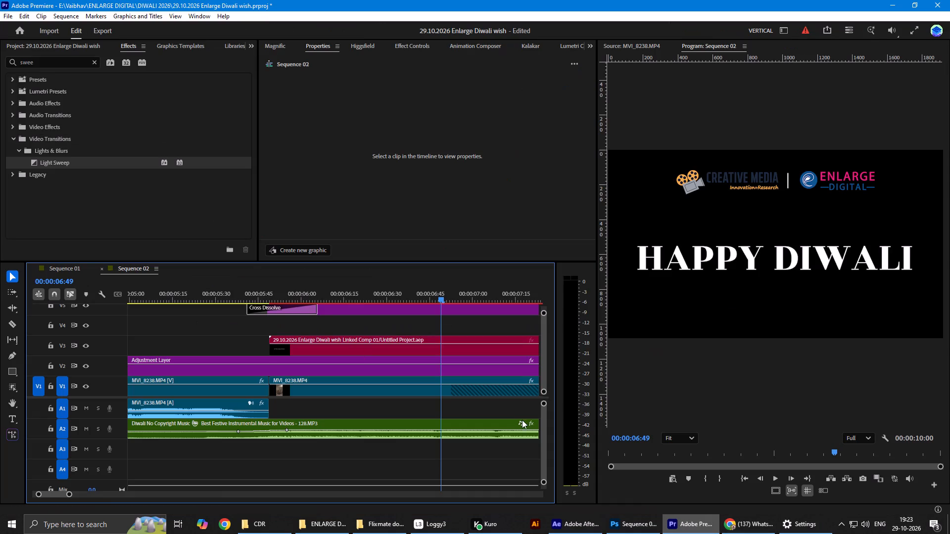
pyautogui.moveTo(340, 296); pyautogui.dragTo(247, 308)
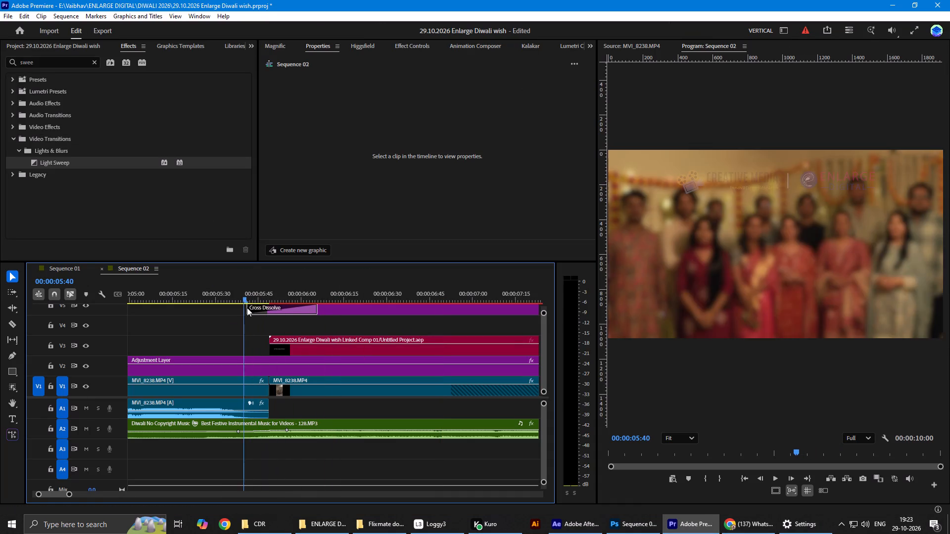
pyautogui.moveTo(247, 308); pyautogui.dragTo(418, 320)
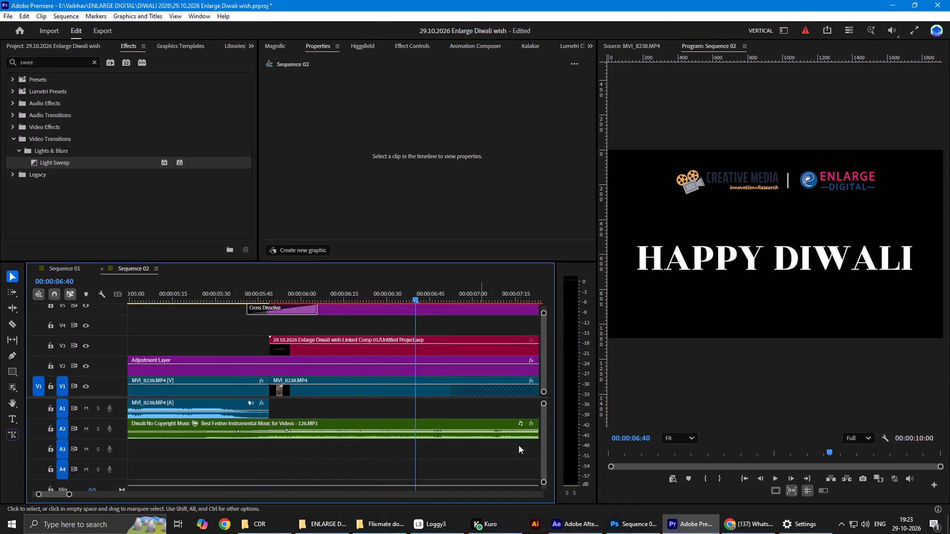
pyautogui.click(626, 531)
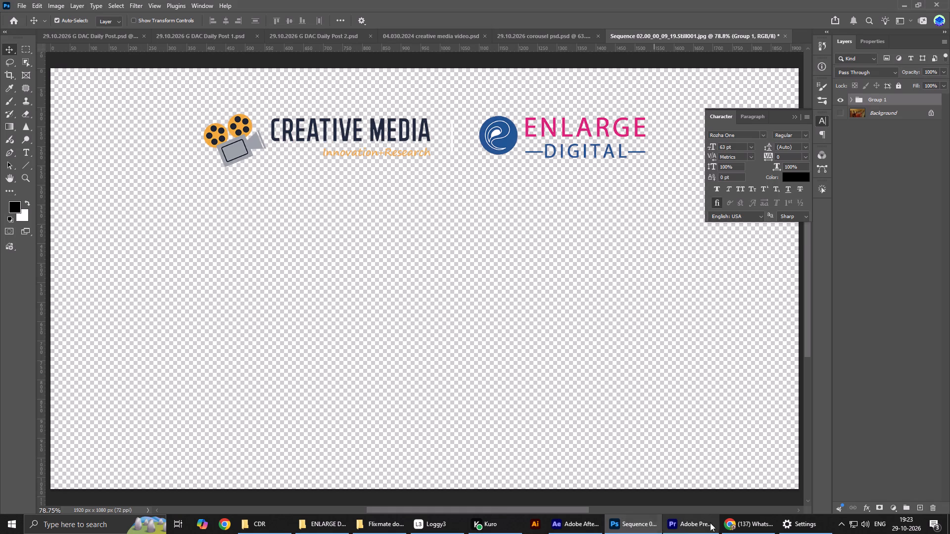
pyautogui.click(679, 523)
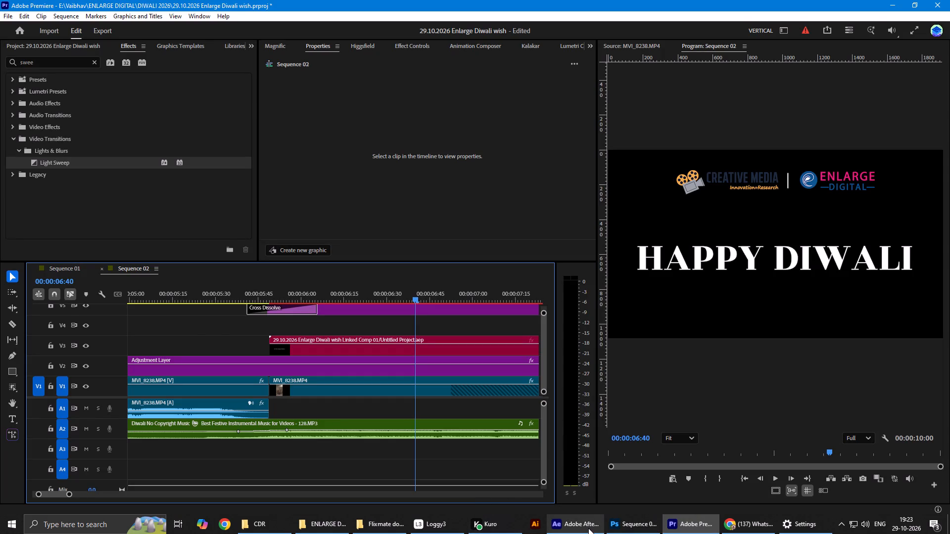
pyautogui.click(589, 527)
pyautogui.click(140, 396)
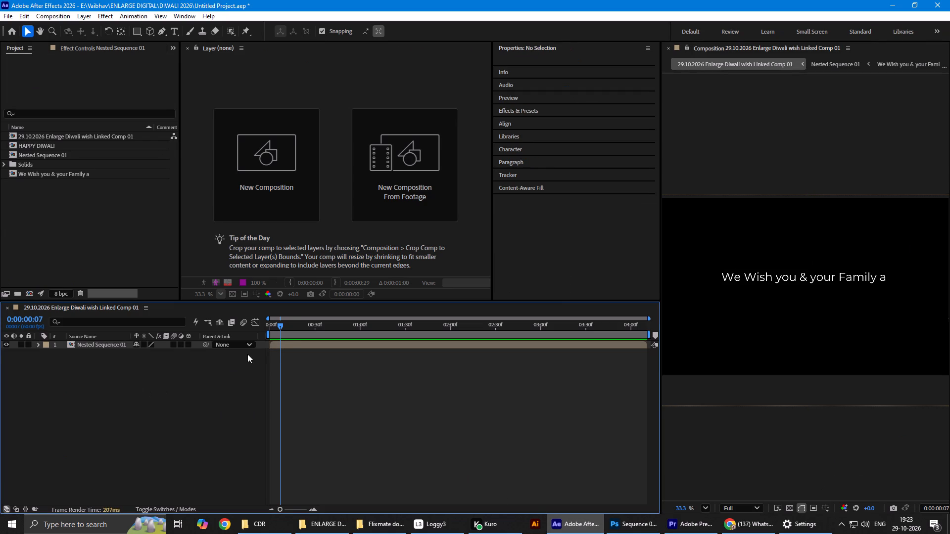
pyautogui.moveTo(282, 323); pyautogui.dragTo(409, 328)
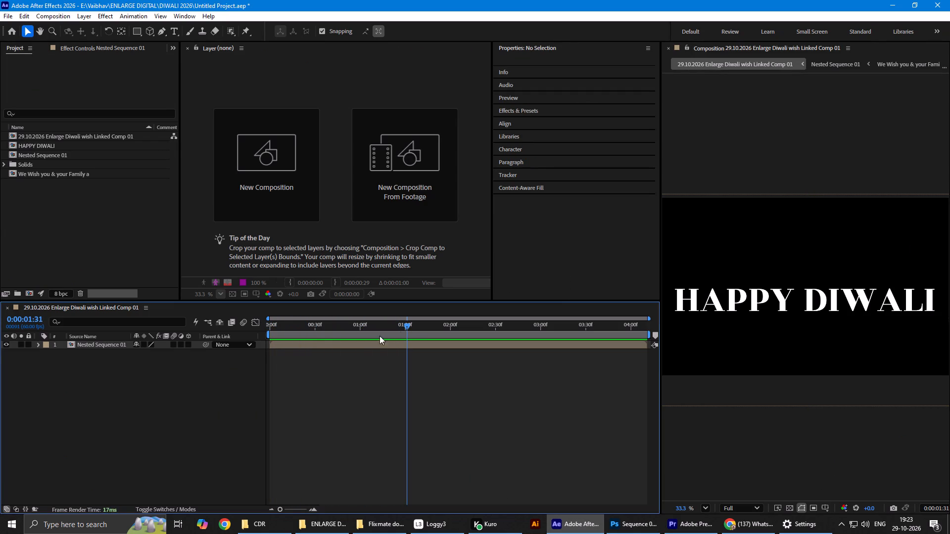
# Delete both Cross Dissolve layers inside Nested Sequence 01 and return the playhead to the first frame.
pyautogui.doubleClick(94, 348)
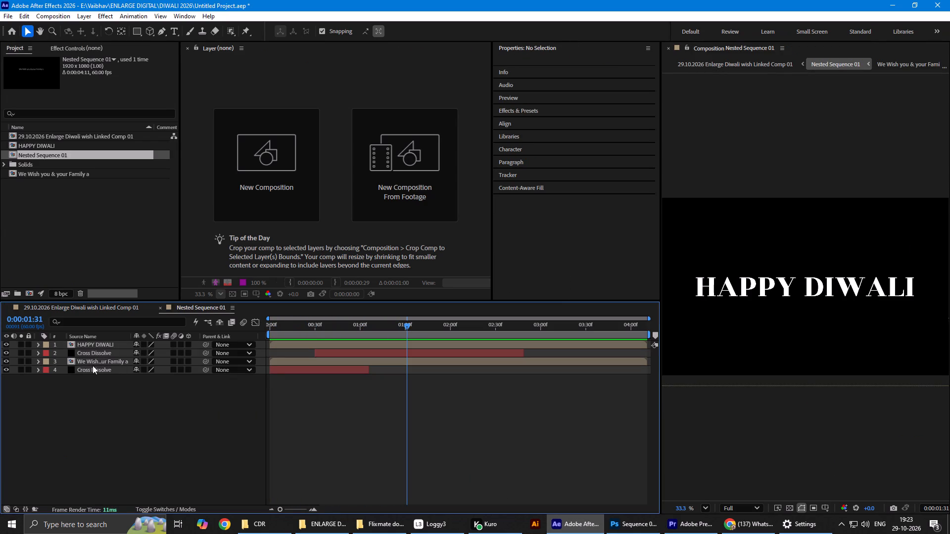
pyautogui.click(93, 365)
pyautogui.click(96, 372)
pyautogui.keyDown('ctrl'); pyautogui.click(101, 354); pyautogui.keyUp('ctrl')
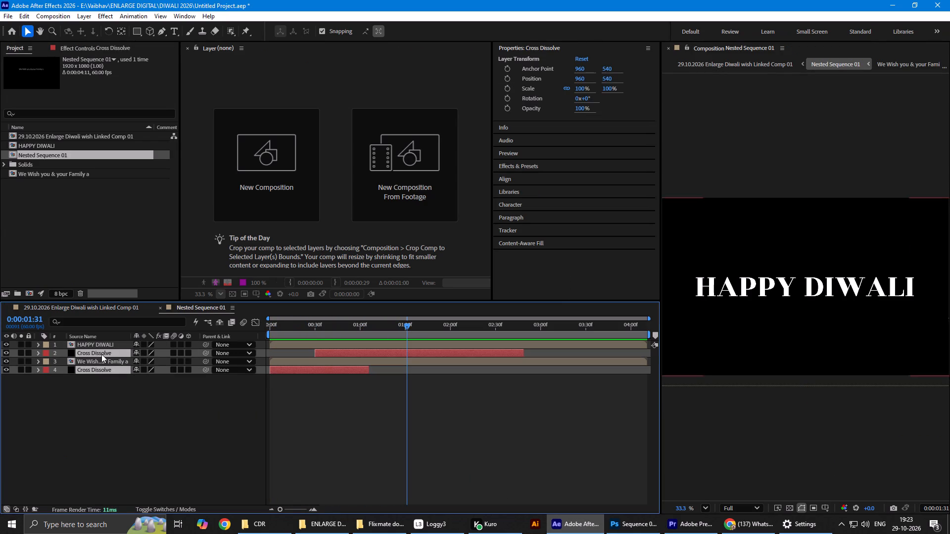
pyautogui.press('Delete')
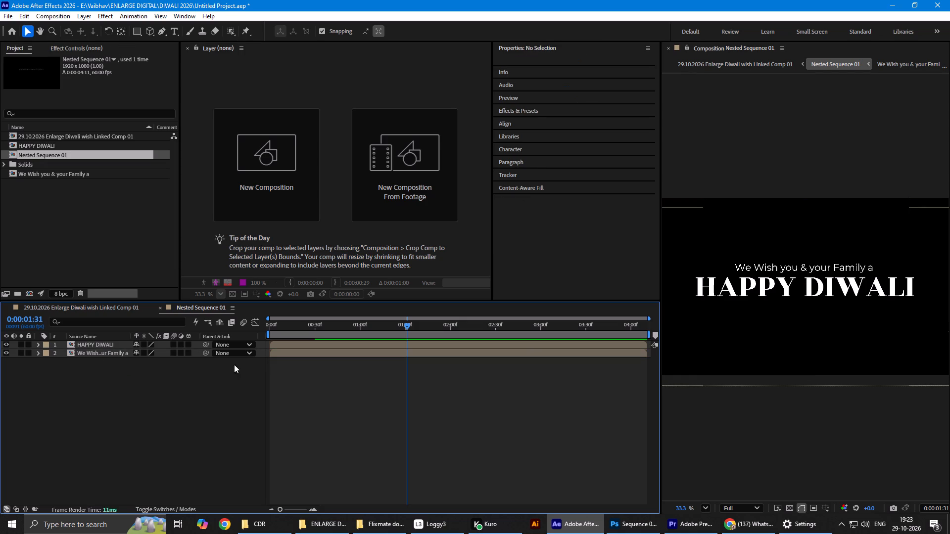
pyautogui.moveTo(380, 325); pyautogui.dragTo(330, 365)
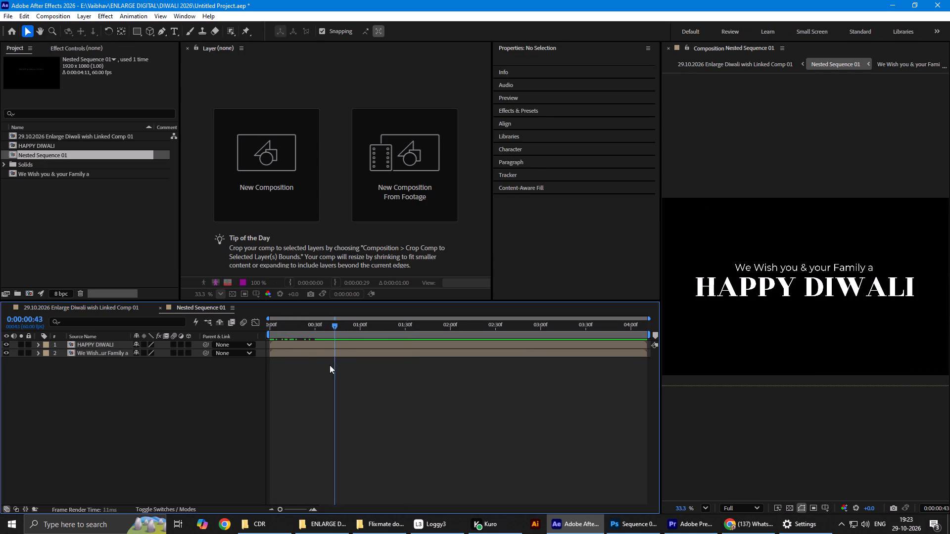
pyautogui.moveTo(330, 365); pyautogui.dragTo(247, 366)
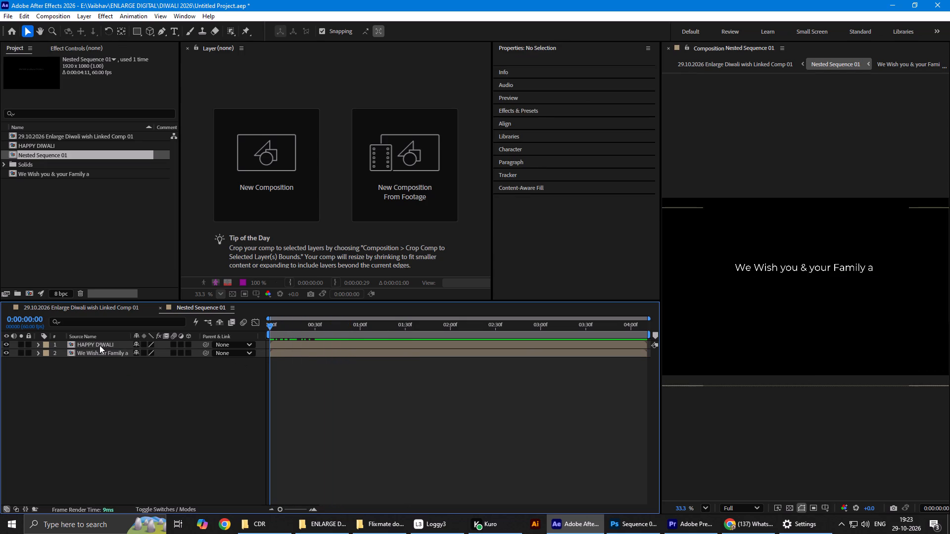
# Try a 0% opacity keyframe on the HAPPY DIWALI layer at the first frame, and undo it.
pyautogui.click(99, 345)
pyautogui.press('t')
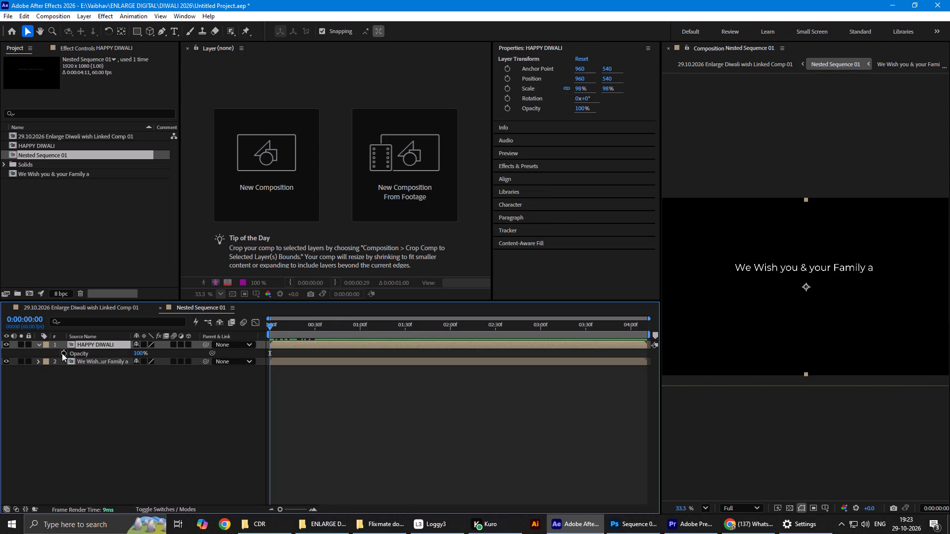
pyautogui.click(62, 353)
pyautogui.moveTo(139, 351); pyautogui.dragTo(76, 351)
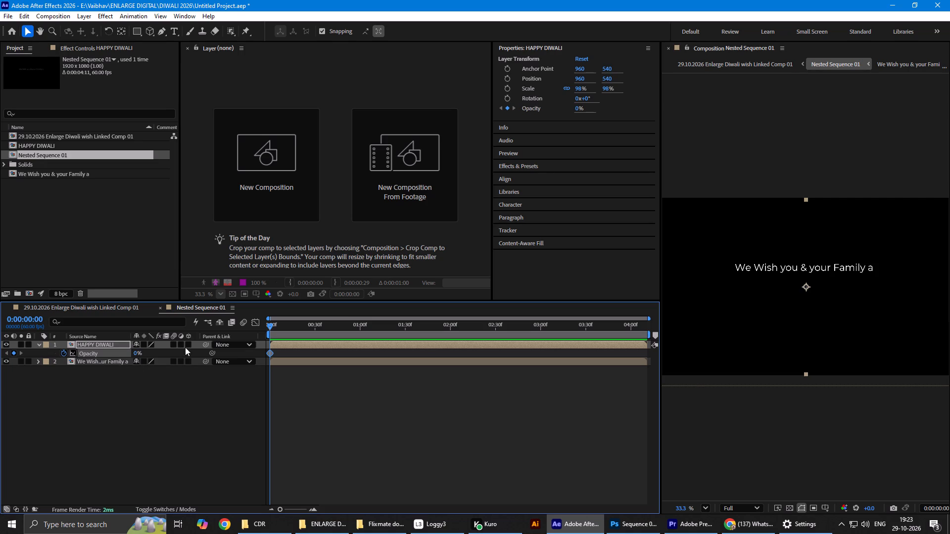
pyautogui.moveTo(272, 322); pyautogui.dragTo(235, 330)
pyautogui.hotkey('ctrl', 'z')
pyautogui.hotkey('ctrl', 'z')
# Keyframe the We Wish you & your Family a layer's opacity from 0% at the first frame to full opacity at 0:00:00:25.
pyautogui.click(94, 361)
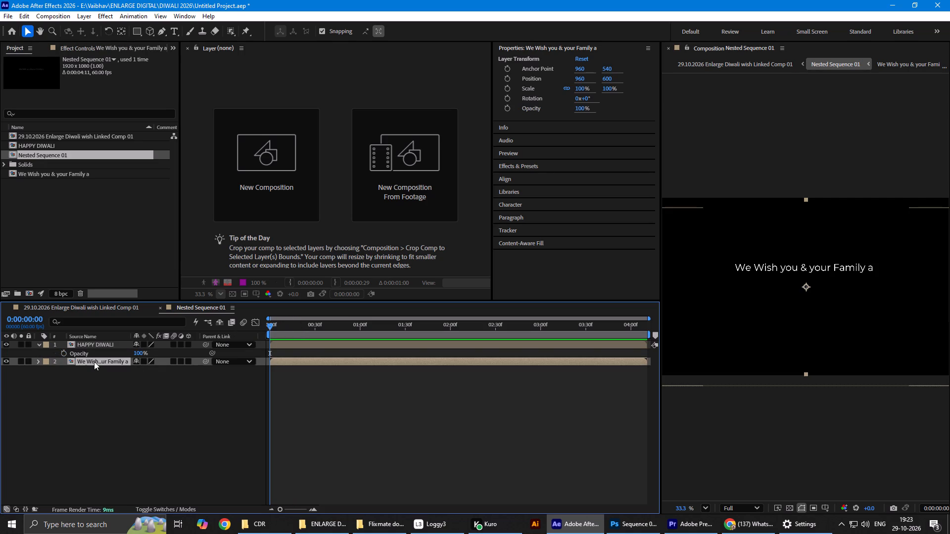
pyautogui.press('t')
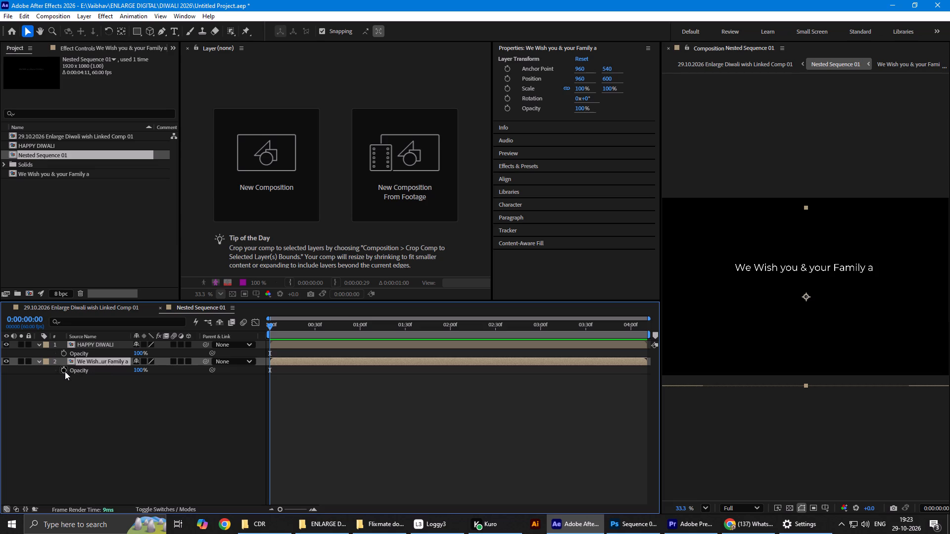
pyautogui.click(65, 371)
pyautogui.moveTo(140, 368); pyautogui.dragTo(53, 368)
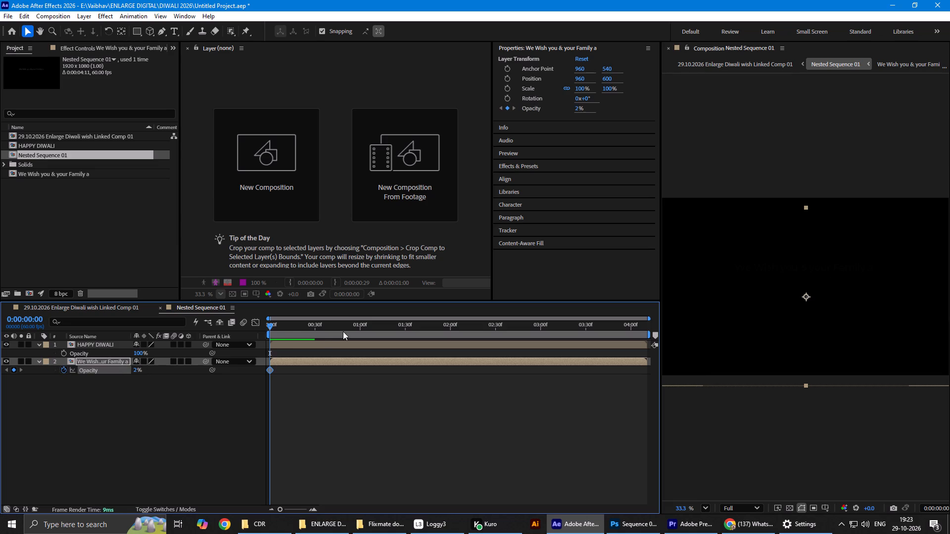
pyautogui.moveTo(269, 326); pyautogui.dragTo(294, 326)
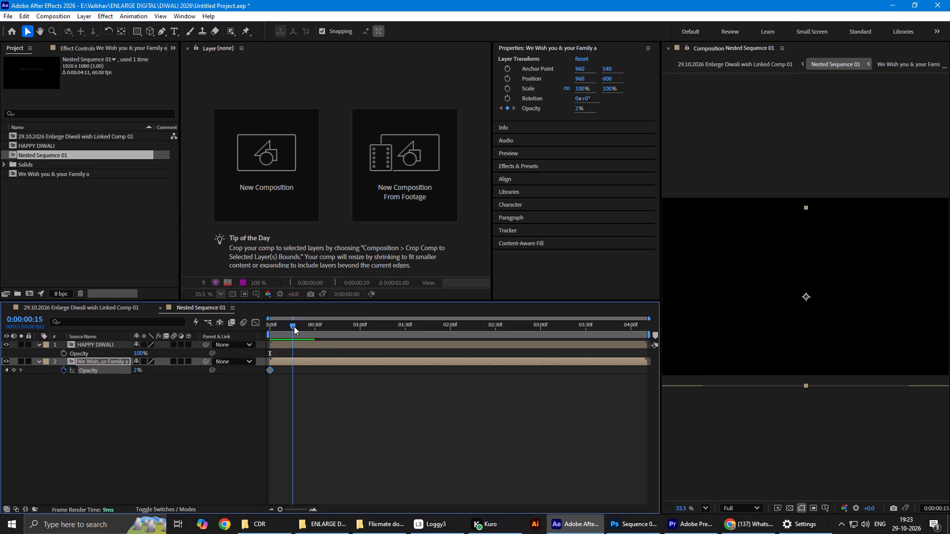
pyautogui.moveTo(294, 326); pyautogui.dragTo(307, 326)
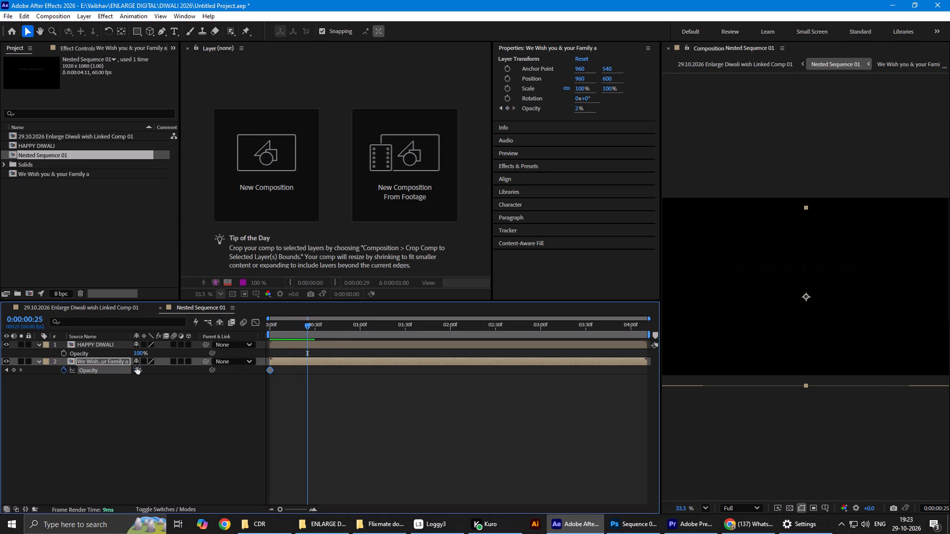
pyautogui.moveTo(137, 367); pyautogui.dragTo(277, 365)
pyautogui.moveTo(301, 323); pyautogui.dragTo(202, 331)
pyautogui.moveTo(134, 369); pyautogui.dragTo(96, 373)
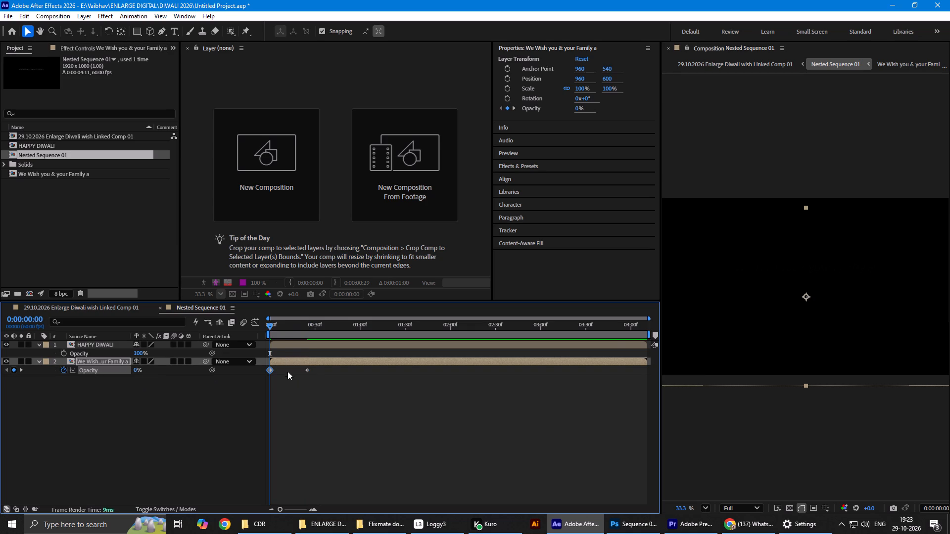
# Apply Easy Ease to both opacity keyframes of the We Wish you layer and move the ending one to about frame 40.
pyautogui.moveTo(325, 368); pyautogui.dragTo(240, 389)
pyautogui.press('F9')
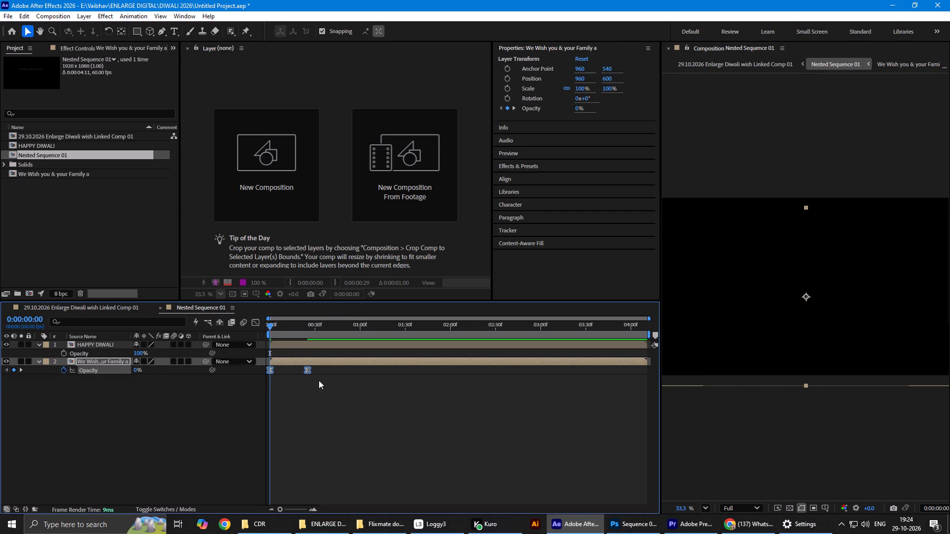
pyautogui.click(319, 380)
pyautogui.moveTo(306, 373); pyautogui.dragTo(328, 373)
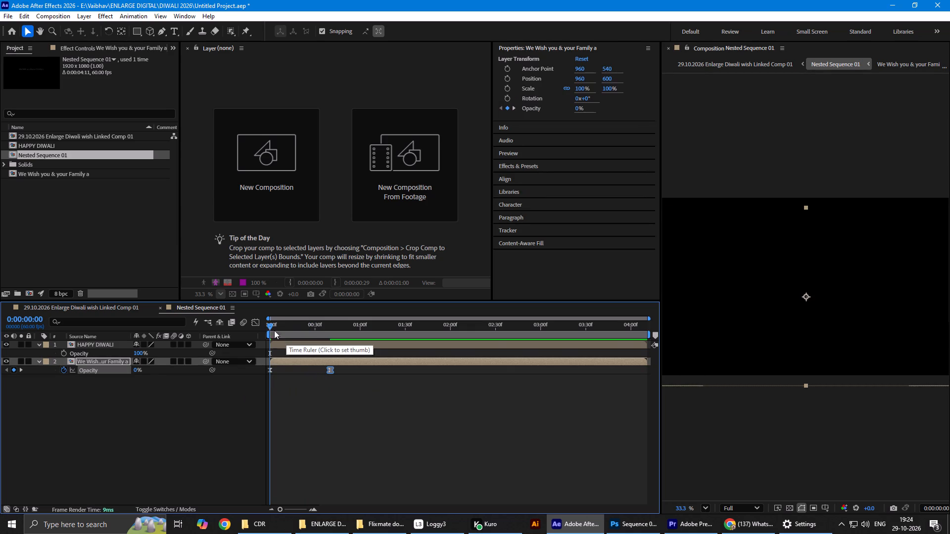
# Trim the start of the HAPPY DIWALI layer in Nested Sequence 01 to 0:00:00:19.
pyautogui.moveTo(268, 326); pyautogui.dragTo(298, 328)
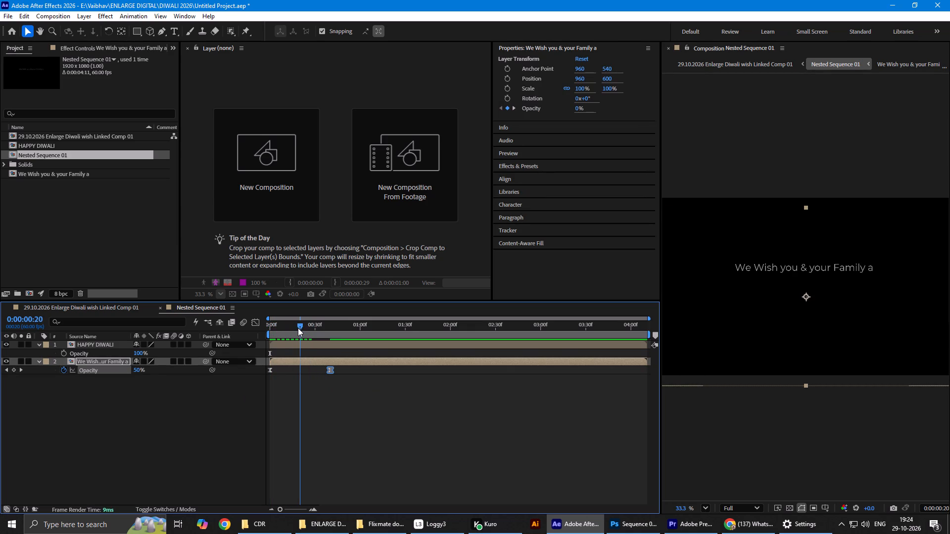
pyautogui.moveTo(298, 328); pyautogui.dragTo(297, 333)
pyautogui.click(283, 348)
pyautogui.moveTo(271, 347); pyautogui.dragTo(297, 342)
# Keyframe the HAPPY DIWALI layer's opacity from 0% at 0:00:00:19 to 100% at 0:00:01:22.
pyautogui.click(65, 351)
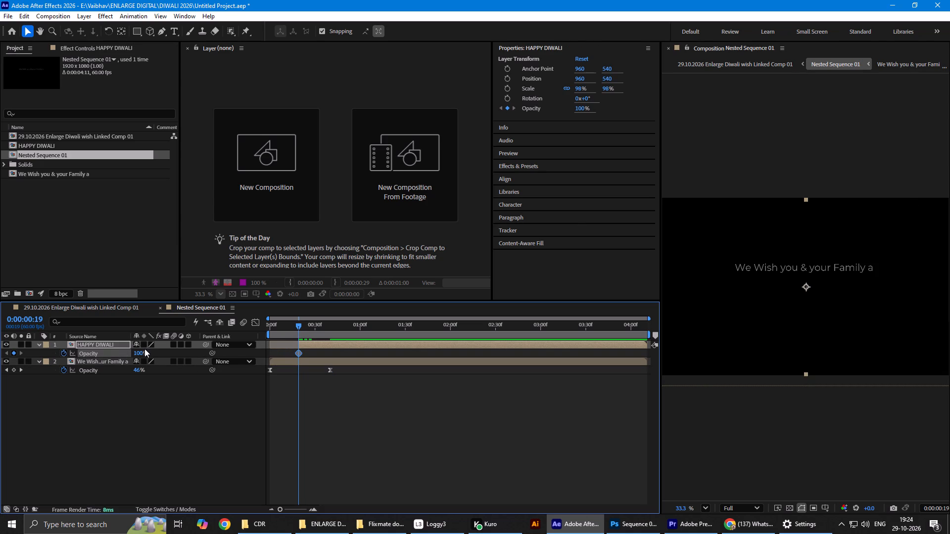
pyautogui.moveTo(136, 350); pyautogui.dragTo(67, 354)
pyautogui.moveTo(301, 327); pyautogui.dragTo(317, 323)
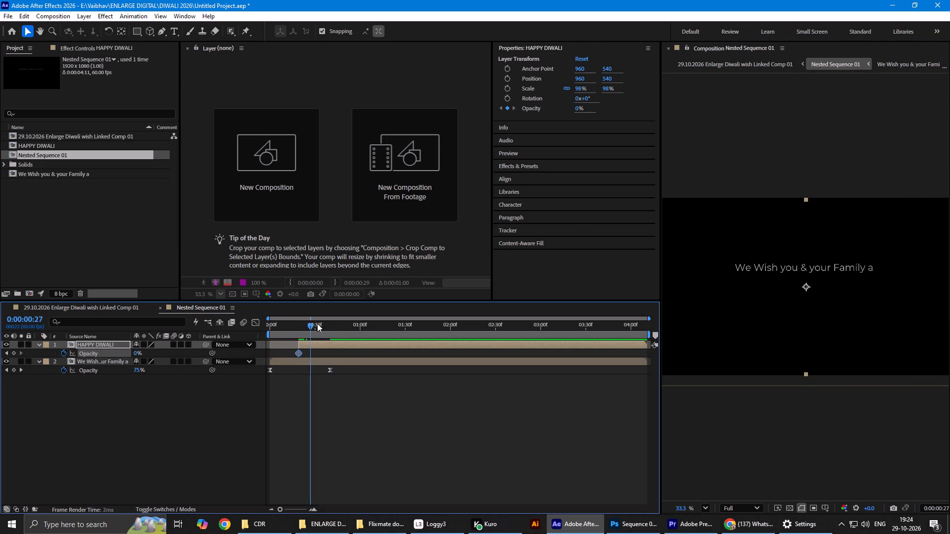
pyautogui.moveTo(317, 323); pyautogui.dragTo(395, 328)
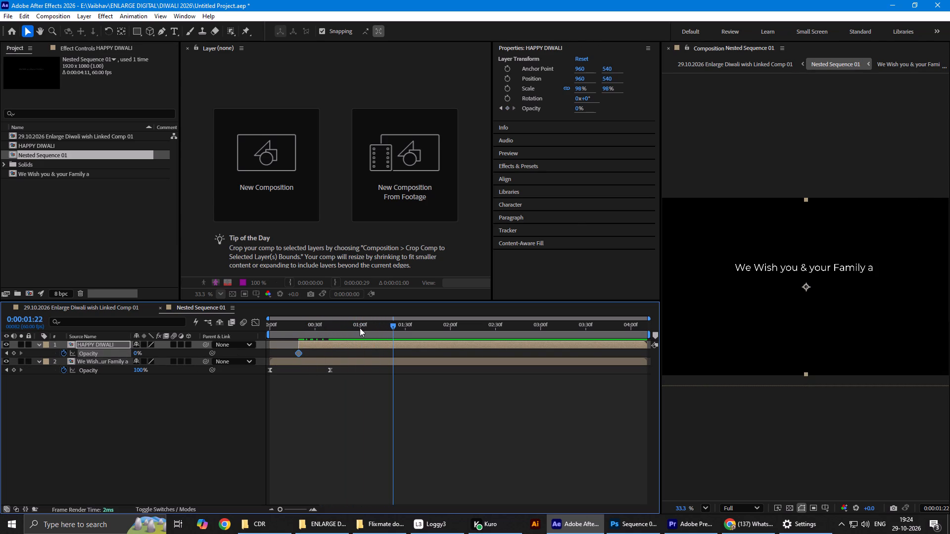
pyautogui.click(133, 351)
pyautogui.moveTo(137, 352); pyautogui.dragTo(274, 356)
# Apply Easy Ease to both opacity keyframes of the HAPPY DIWALI layer.
pyautogui.moveTo(321, 325); pyautogui.dragTo(230, 339)
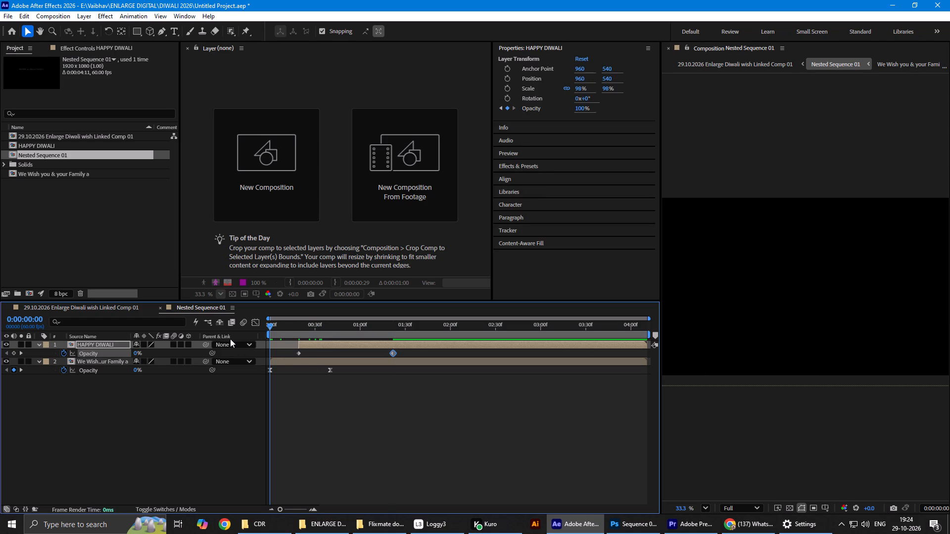
pyautogui.press('space')
pyautogui.press('space')
pyautogui.moveTo(293, 352); pyautogui.dragTo(417, 356)
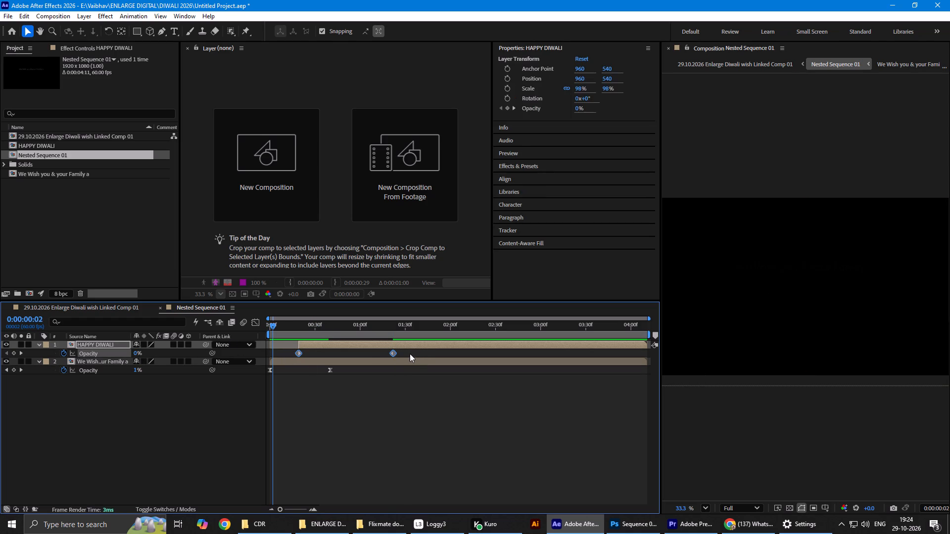
pyautogui.press('F9')
# Look into both greeting text comps and review the fade timing in the Enlarge Diwali wish linked comp.
pyautogui.doubleClick(101, 361)
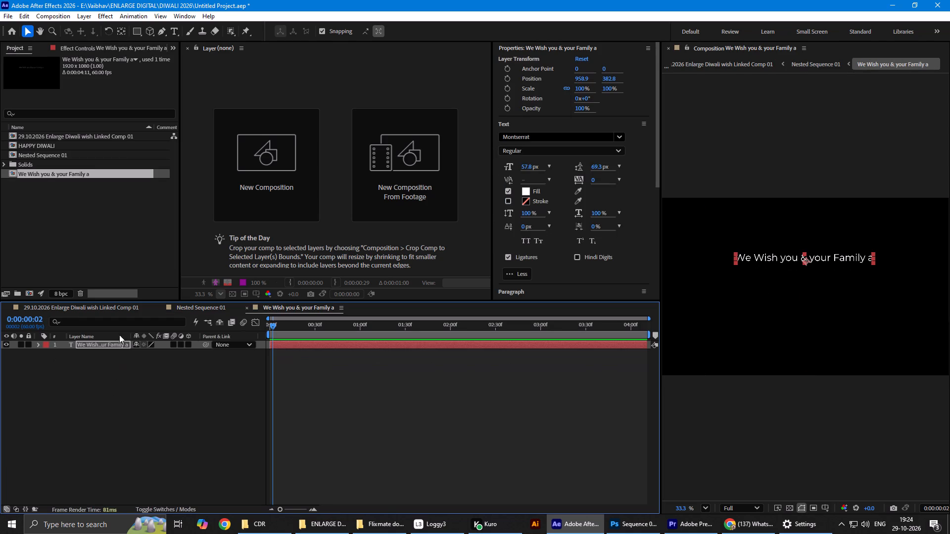
pyautogui.click(196, 309)
pyautogui.doubleClick(100, 345)
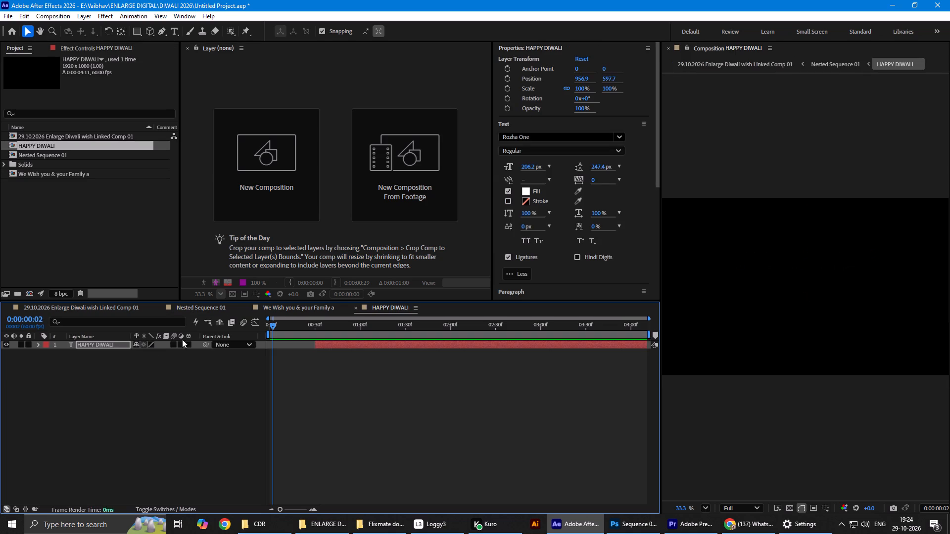
pyautogui.click(296, 310)
pyautogui.click(116, 309)
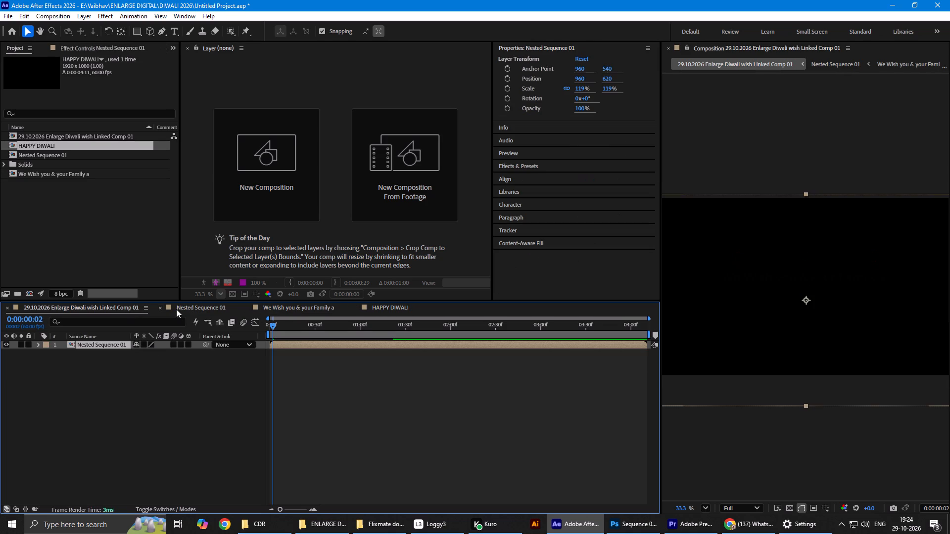
pyautogui.moveTo(273, 327); pyautogui.dragTo(257, 327)
pyautogui.moveTo(268, 328); pyautogui.dragTo(348, 326)
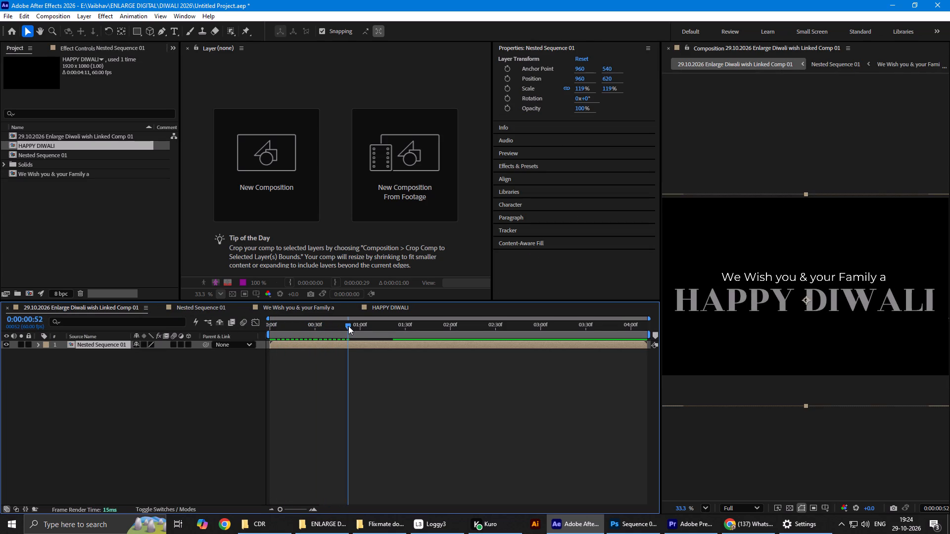
pyautogui.moveTo(348, 326); pyautogui.dragTo(315, 333)
# Move the HAPPY DIWALI layer's ending opacity keyframe to about 0:00:02:13 and preview the fade in the linked comp.
pyautogui.click(212, 309)
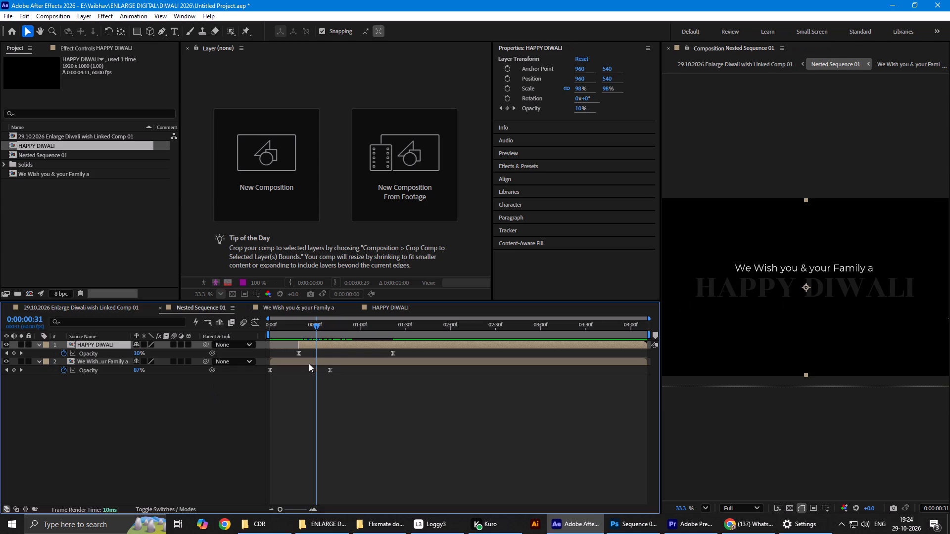
pyautogui.moveTo(391, 352); pyautogui.dragTo(468, 352)
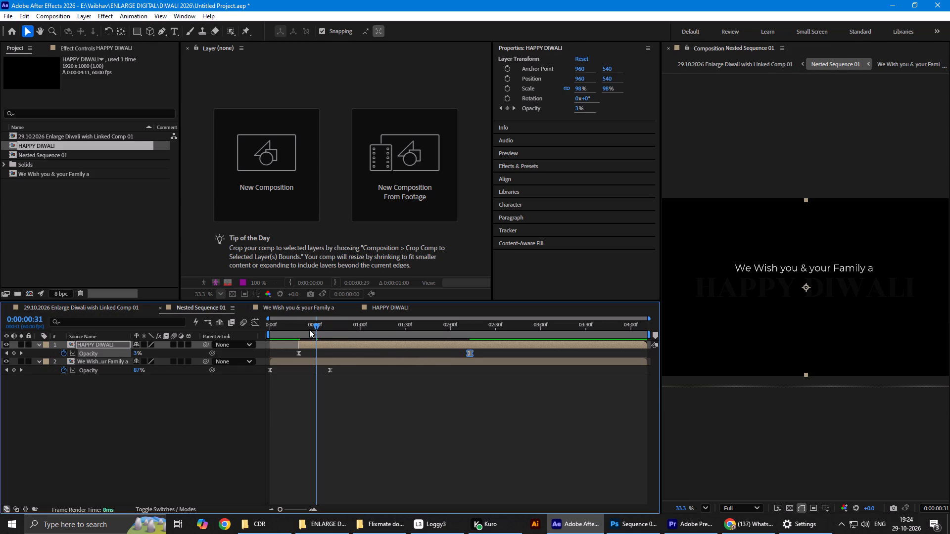
pyautogui.moveTo(317, 326); pyautogui.dragTo(376, 340)
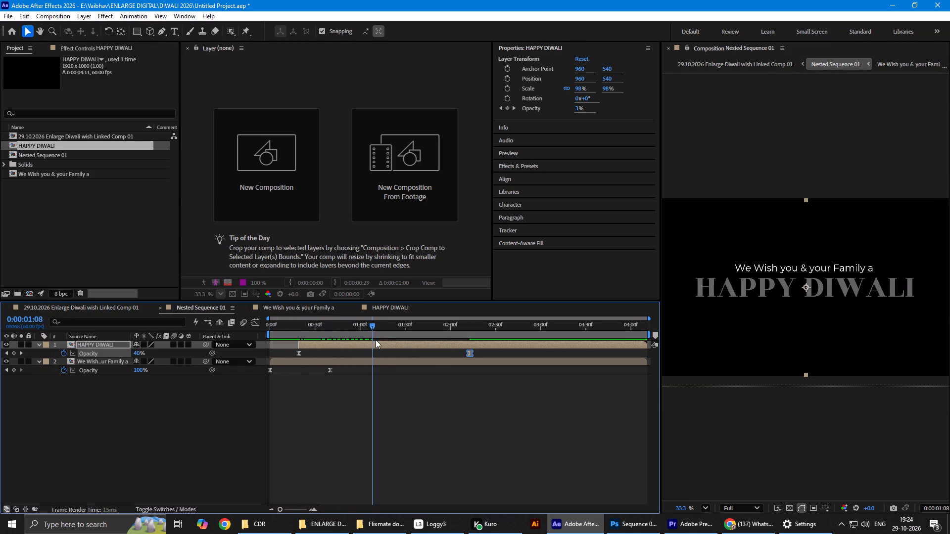
pyautogui.moveTo(376, 340); pyautogui.dragTo(398, 354)
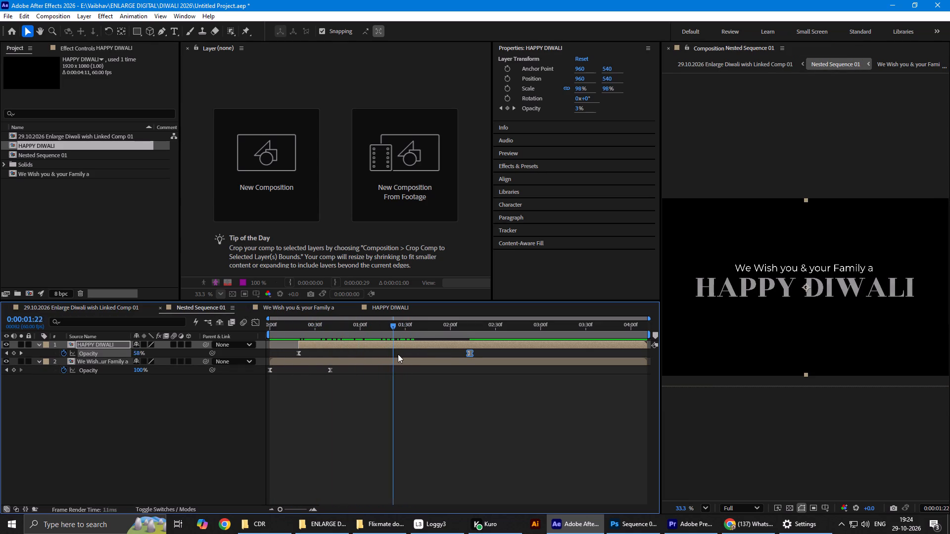
pyautogui.moveTo(398, 354); pyautogui.dragTo(422, 354)
pyautogui.click(129, 309)
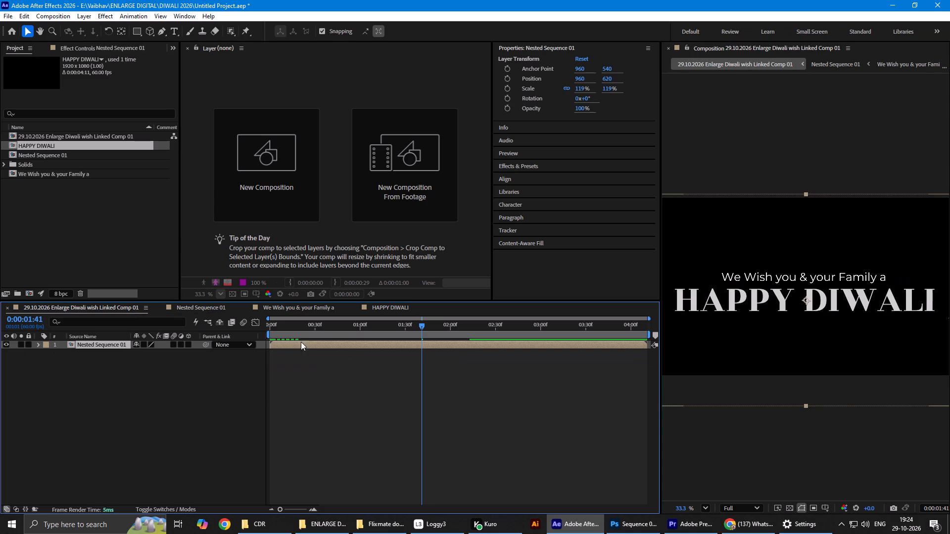
pyautogui.moveTo(359, 332); pyautogui.dragTo(413, 331)
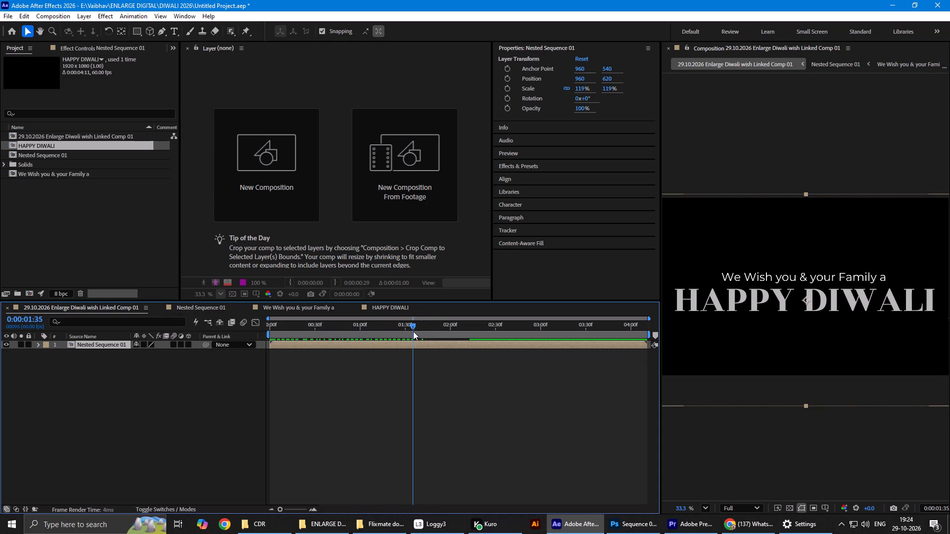
pyautogui.moveTo(413, 331); pyautogui.dragTo(424, 332)
pyautogui.click(320, 368)
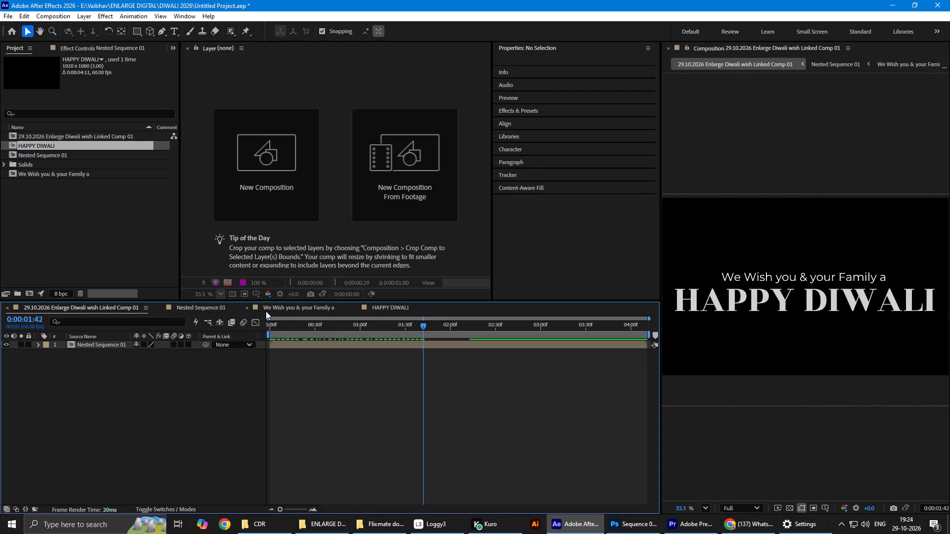
# Apply the Gradient Ramp effect to the text layer inside the HAPPY DIWALI comp.
pyautogui.click(277, 305)
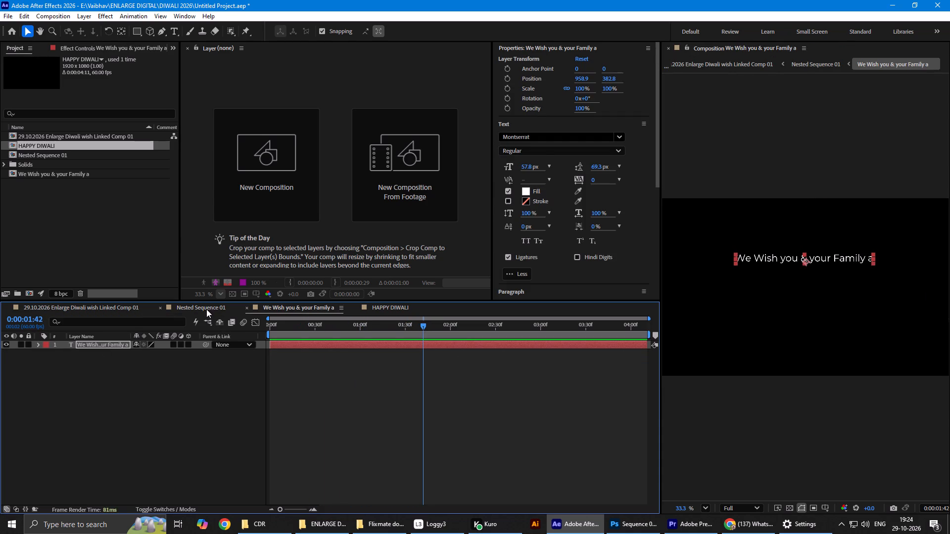
pyautogui.click(206, 309)
pyautogui.doubleClick(115, 341)
pyautogui.click(100, 346)
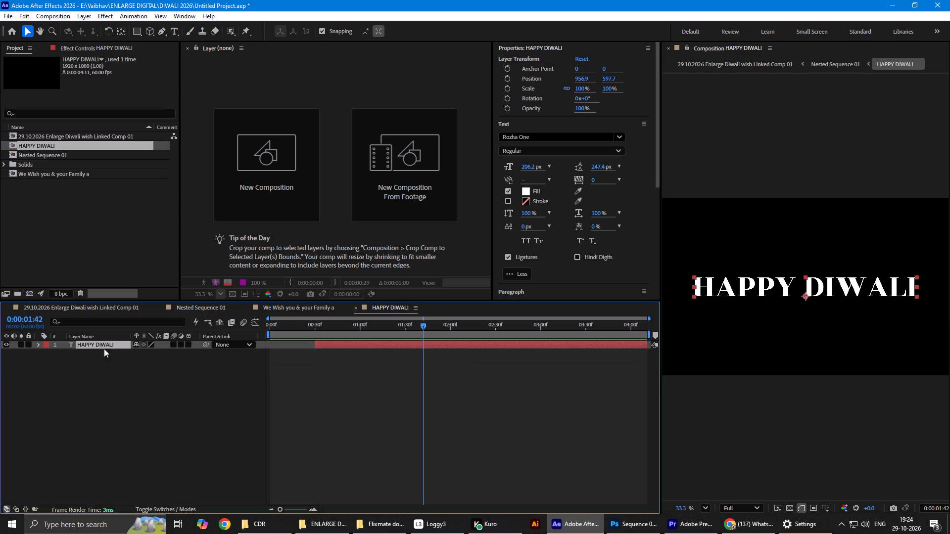
pyautogui.hotkey('ctrl', 'space')
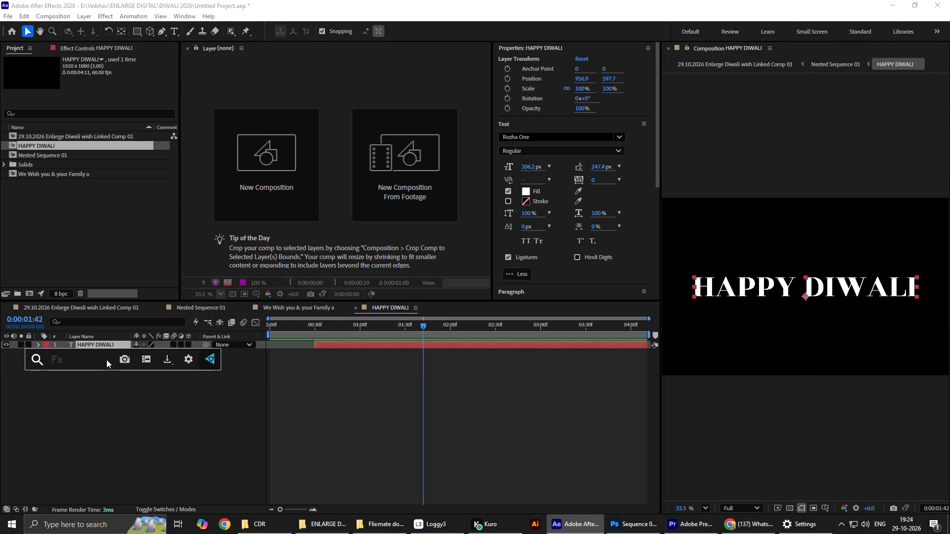
pyautogui.write('grad')
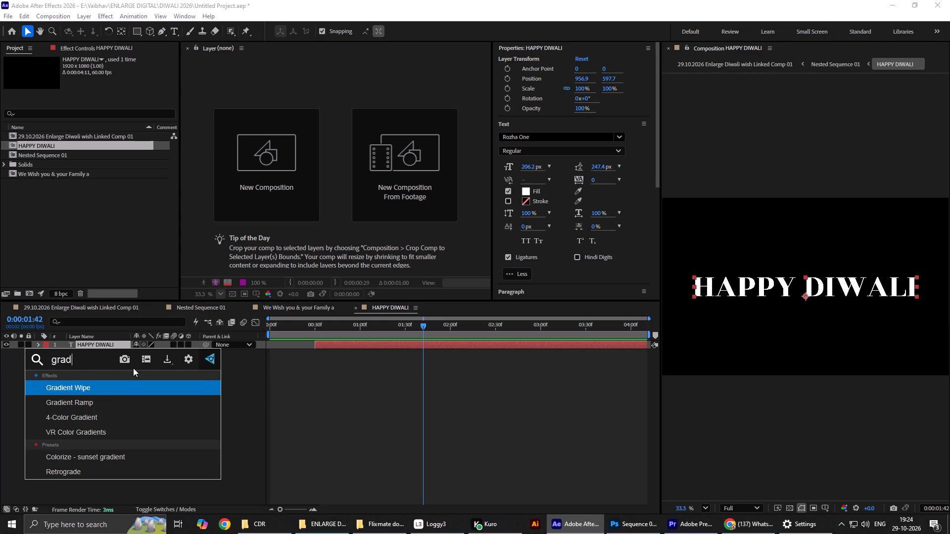
pyautogui.click(83, 403)
# Place the ramp's start at the top of the HAPPY DIWALI lettering, about 956, 479, and its end at the baseline, about 957, 598.
pyautogui.moveTo(806, 198); pyautogui.dragTo(805, 277)
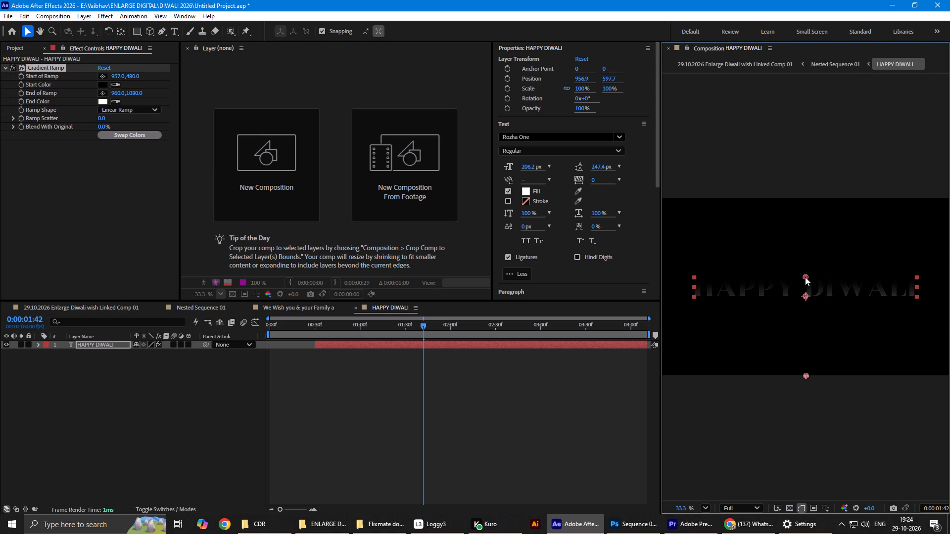
pyautogui.moveTo(805, 277); pyautogui.dragTo(805, 277)
pyautogui.moveTo(805, 377); pyautogui.dragTo(803, 300)
pyautogui.keyDown('alt'); pyautogui.scroll(4, 807, 292); pyautogui.keyUp('alt')
pyautogui.keyDown('alt'); pyautogui.scroll(-1, 807, 292); pyautogui.keyUp('alt')
pyautogui.keyDown('alt'); pyautogui.scroll(6, 807, 292); pyautogui.keyUp('alt')
pyautogui.keyDown('alt'); pyautogui.scroll(-2, 819, 310); pyautogui.keyUp('alt')
pyautogui.keyDown('alt'); pyautogui.scroll(10, 819, 310); pyautogui.keyUp('alt')
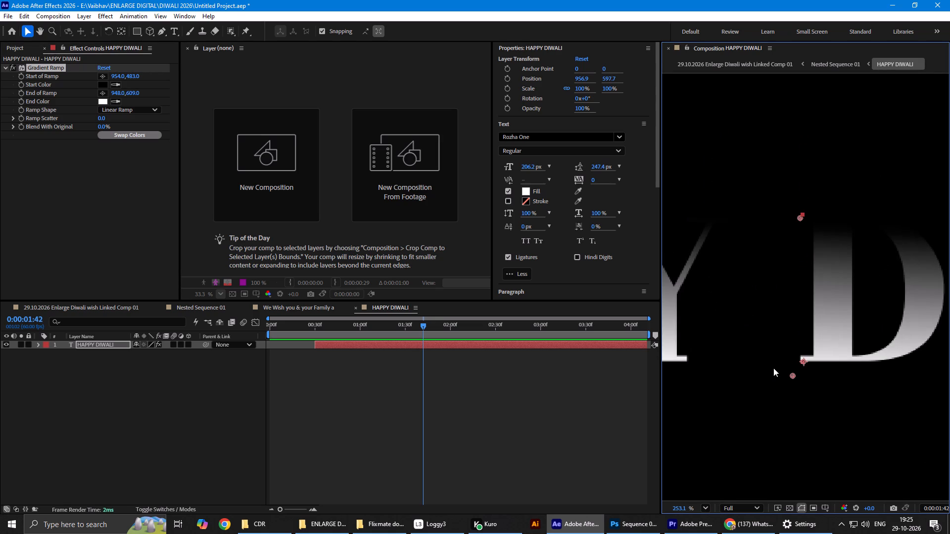
pyautogui.moveTo(790, 376); pyautogui.dragTo(803, 363)
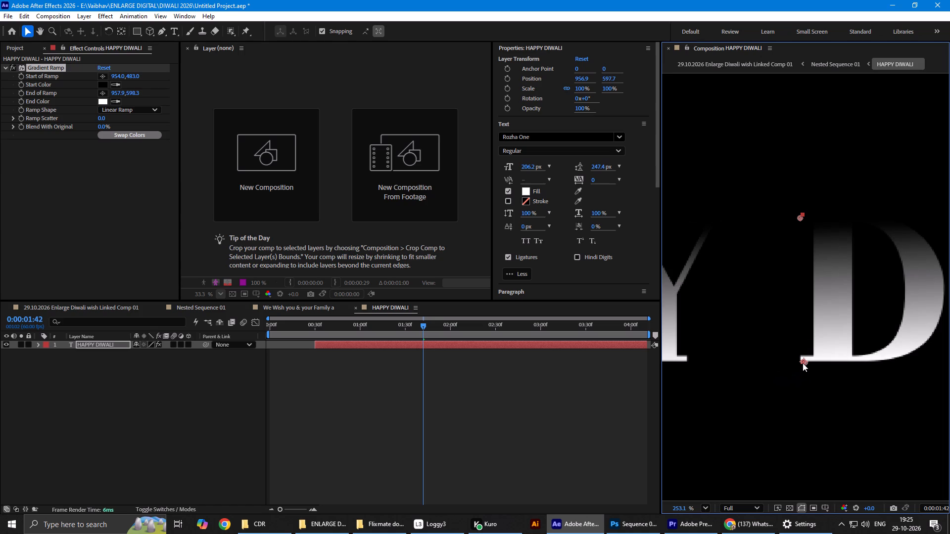
pyautogui.moveTo(803, 363); pyautogui.dragTo(801, 362)
pyautogui.moveTo(799, 217); pyautogui.dragTo(801, 213)
# Set the Gradient Ramp's Start Color to a light golden yellow with hue 45° and view the result in the linked comp.
pyautogui.click(104, 86)
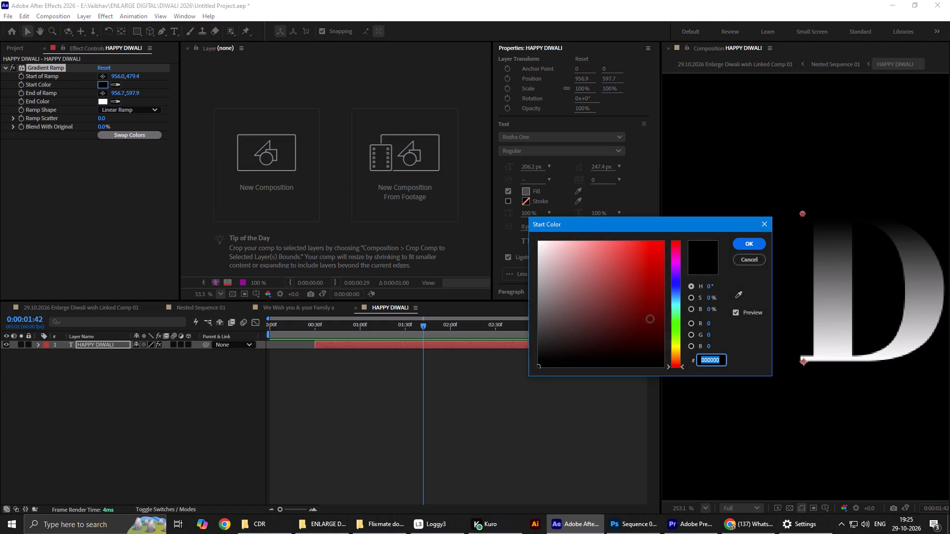
pyautogui.moveTo(672, 362); pyautogui.dragTo(675, 351)
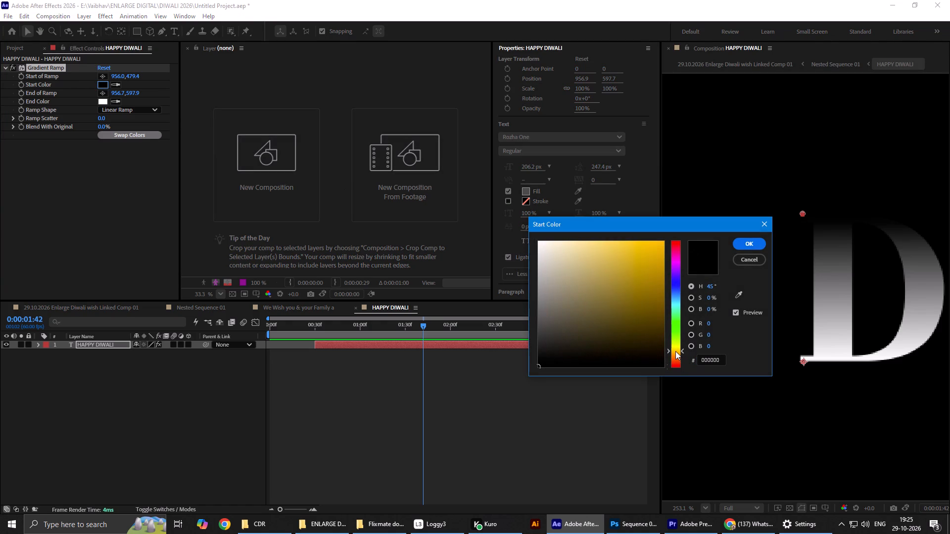
pyautogui.moveTo(675, 351); pyautogui.dragTo(671, 351)
pyautogui.moveTo(577, 272); pyautogui.dragTo(575, 201)
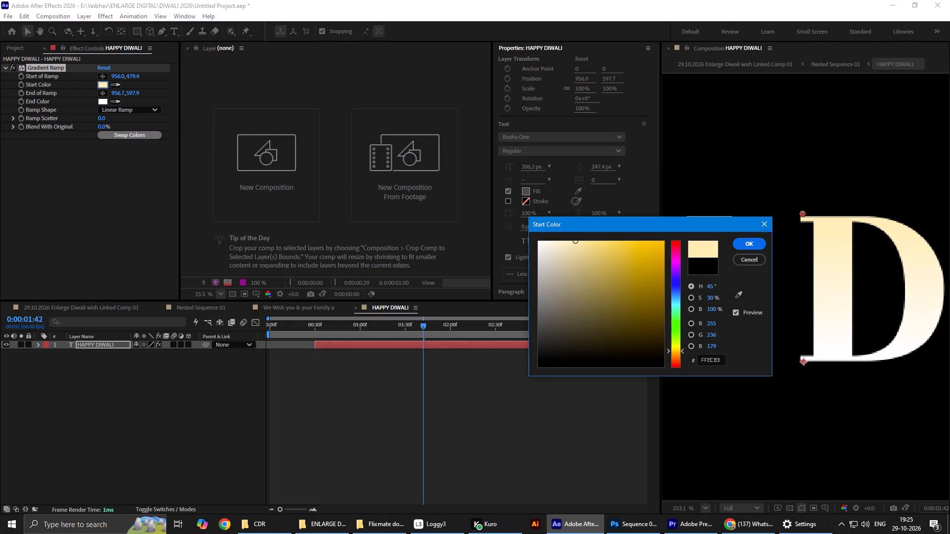
pyautogui.moveTo(575, 201); pyautogui.dragTo(584, 199)
pyautogui.click(747, 246)
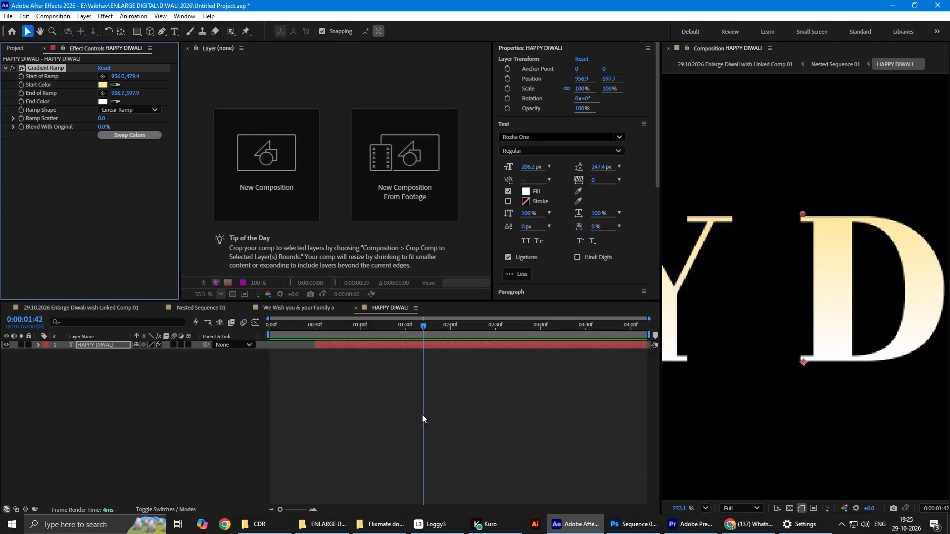
pyautogui.click(422, 403)
pyautogui.click(95, 307)
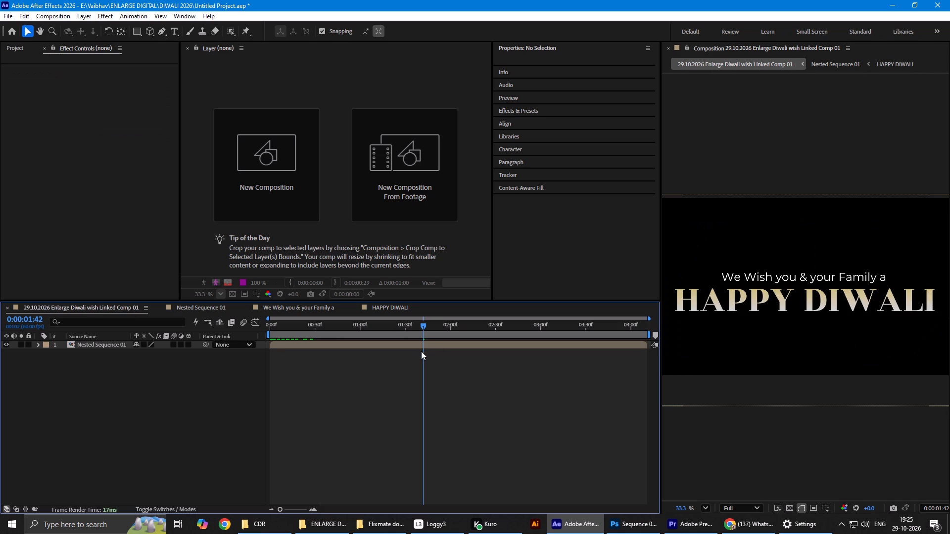
# Check the Gradient Ramp's End Color on the HAPPY DIWALI text layer.
pyautogui.click(381, 307)
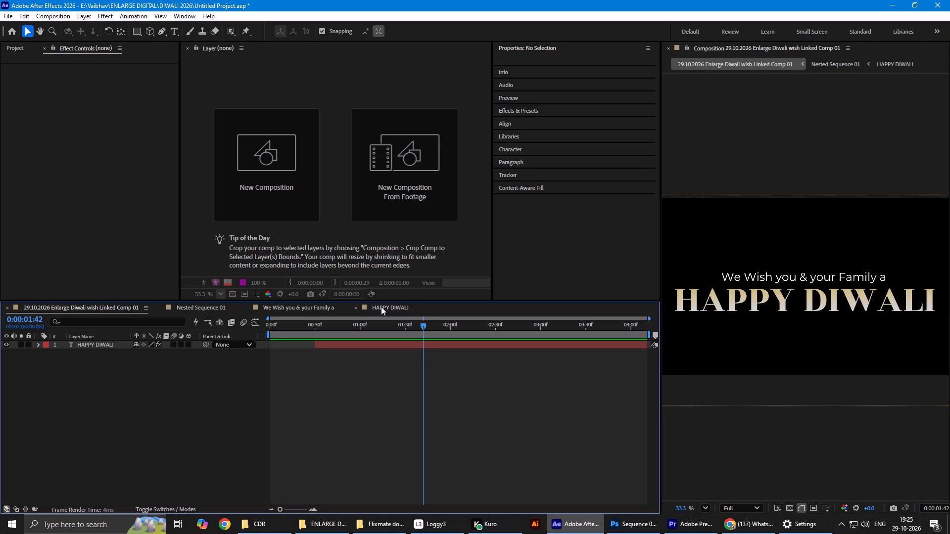
pyautogui.click(109, 342)
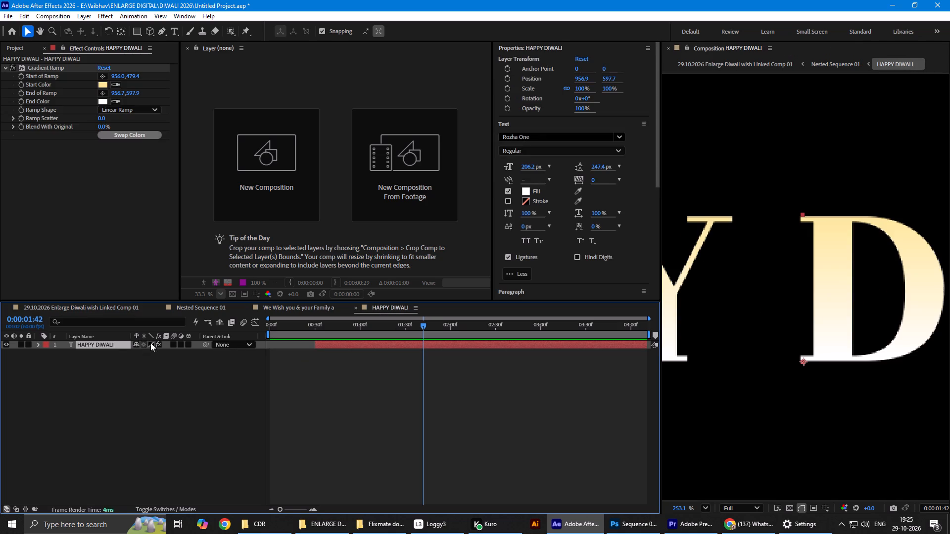
pyautogui.click(103, 100)
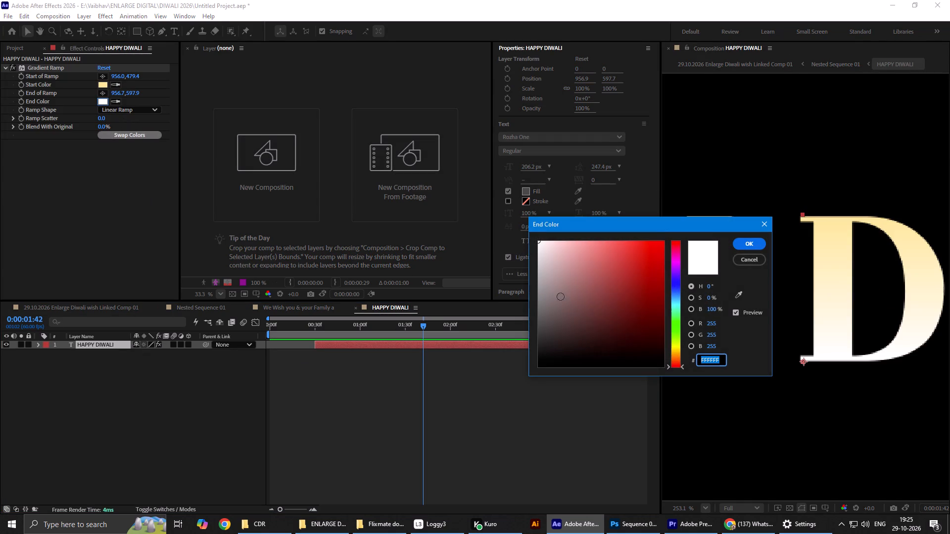
pyautogui.click(752, 250)
pyautogui.click(748, 244)
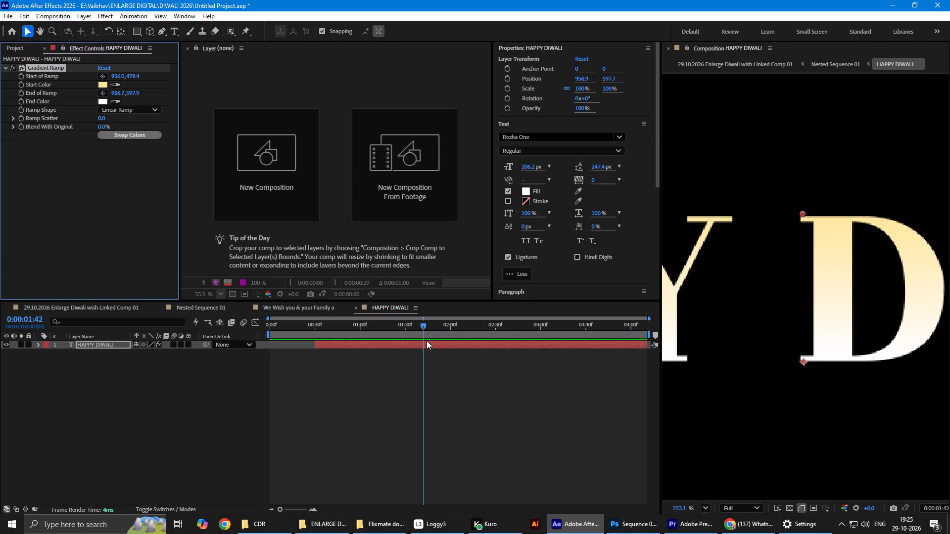
# Move the Gradient Ramp's start point above the HAPPY DIWALI lettering to about 950, 452 and fit the composition in view.
pyautogui.moveTo(425, 327); pyautogui.dragTo(527, 328)
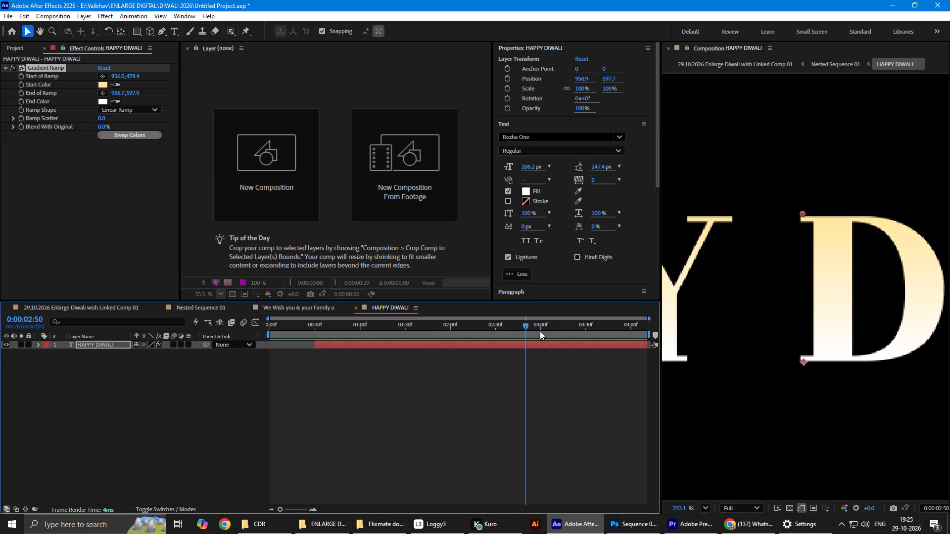
pyautogui.moveTo(802, 211); pyautogui.dragTo(796, 176)
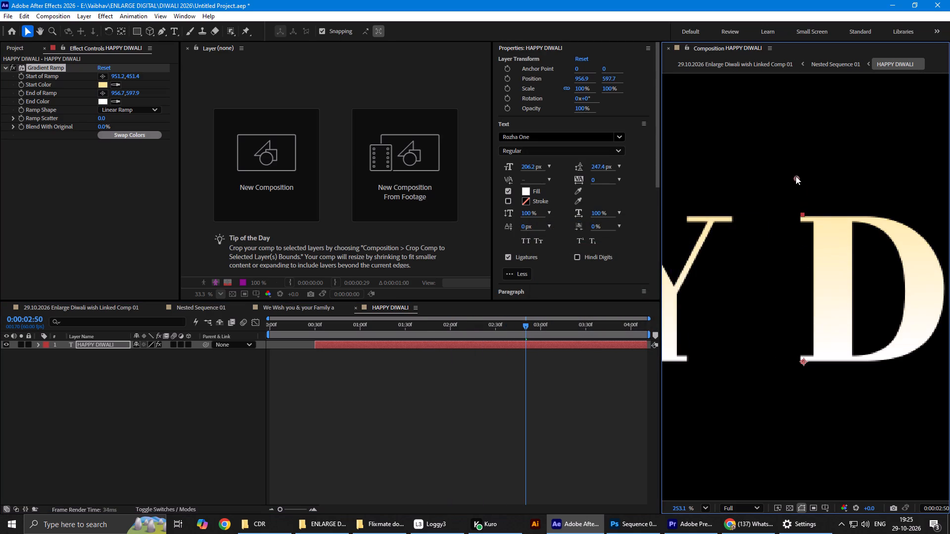
pyautogui.moveTo(796, 176); pyautogui.dragTo(802, 294)
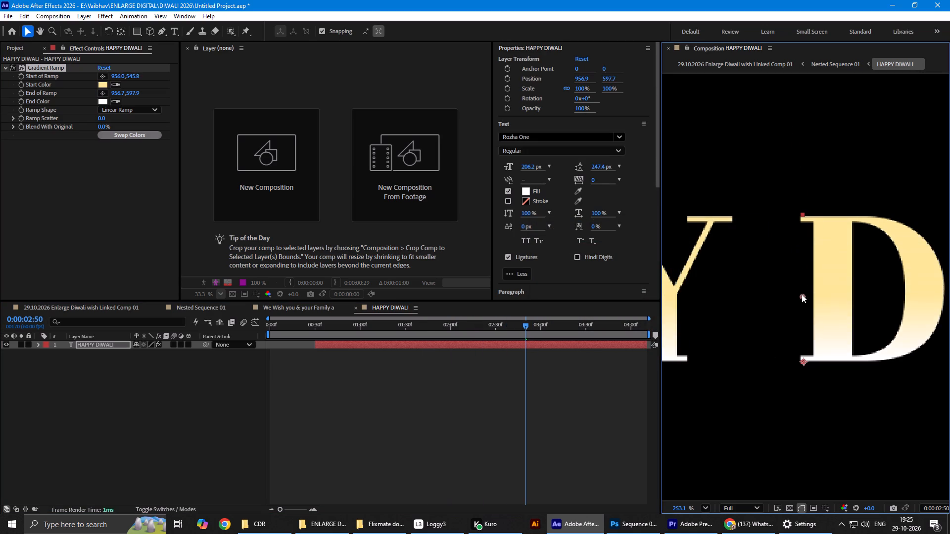
pyautogui.moveTo(802, 294); pyautogui.dragTo(792, 174)
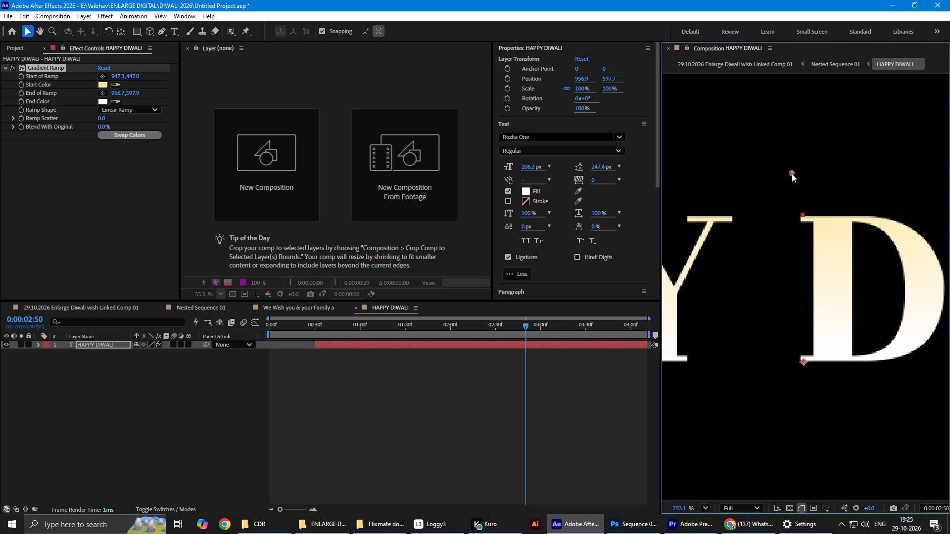
pyautogui.moveTo(792, 174); pyautogui.dragTo(794, 177)
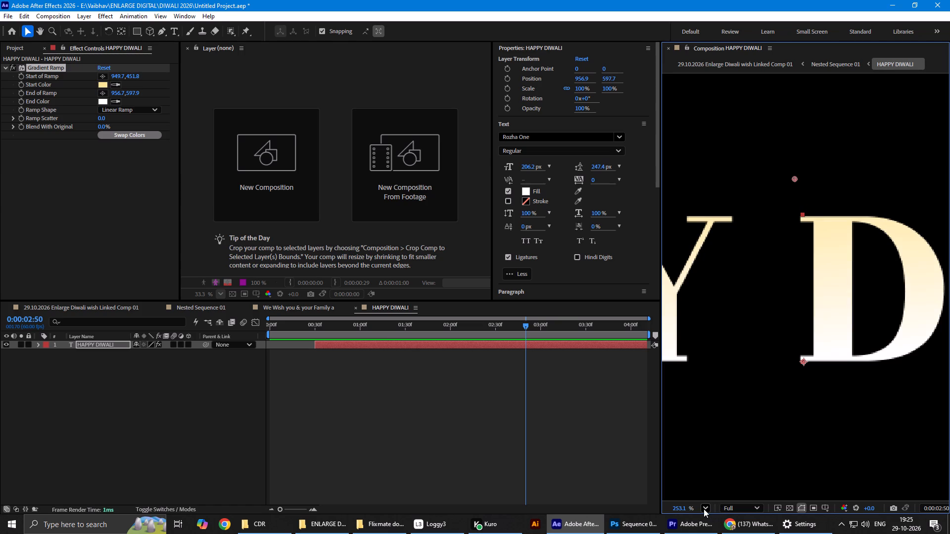
pyautogui.click(704, 509)
pyautogui.click(740, 311)
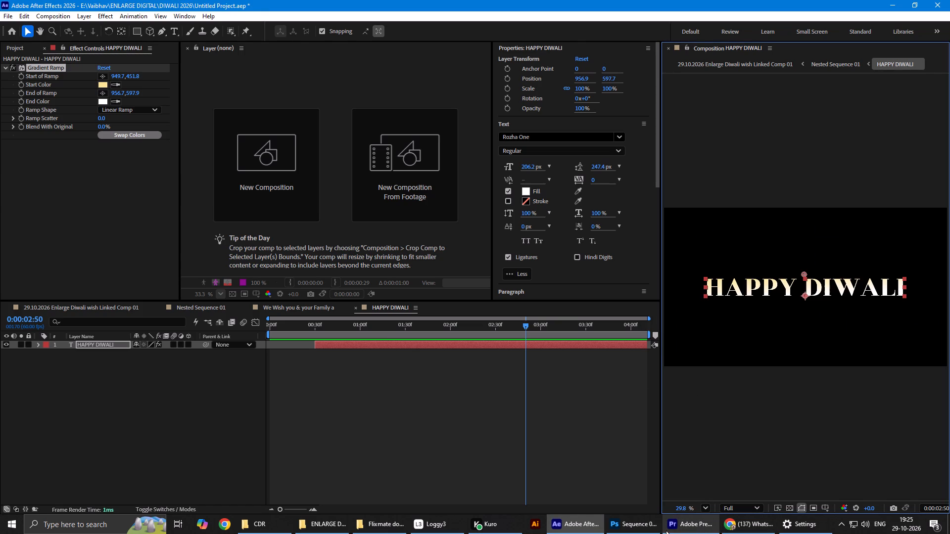
# Switch to Premiere and scrub through the closing greeting in Sequence 02 to review the golden gradient over the blurred footage.
pyautogui.click(693, 531)
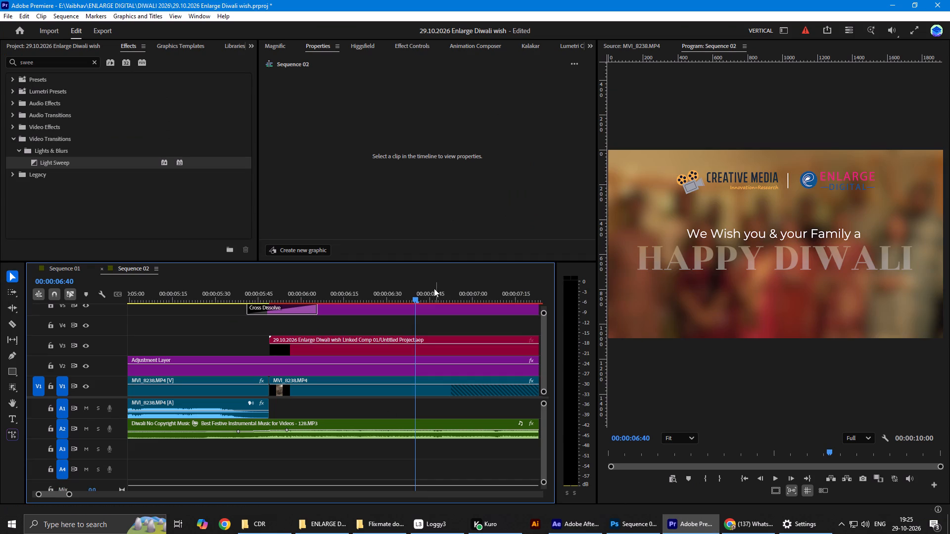
pyautogui.moveTo(412, 297); pyautogui.dragTo(432, 301)
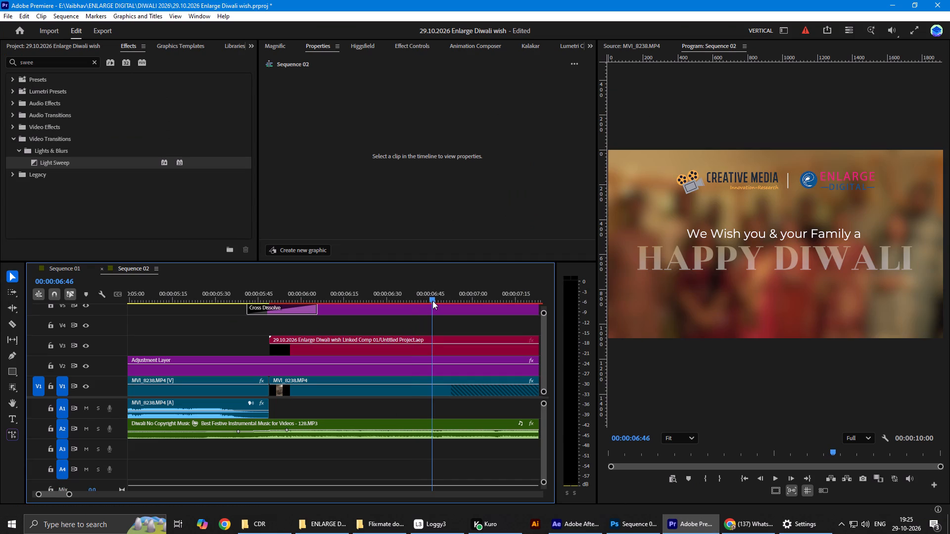
pyautogui.moveTo(432, 301); pyautogui.dragTo(512, 309)
pyautogui.moveTo(69, 495); pyautogui.dragTo(129, 493)
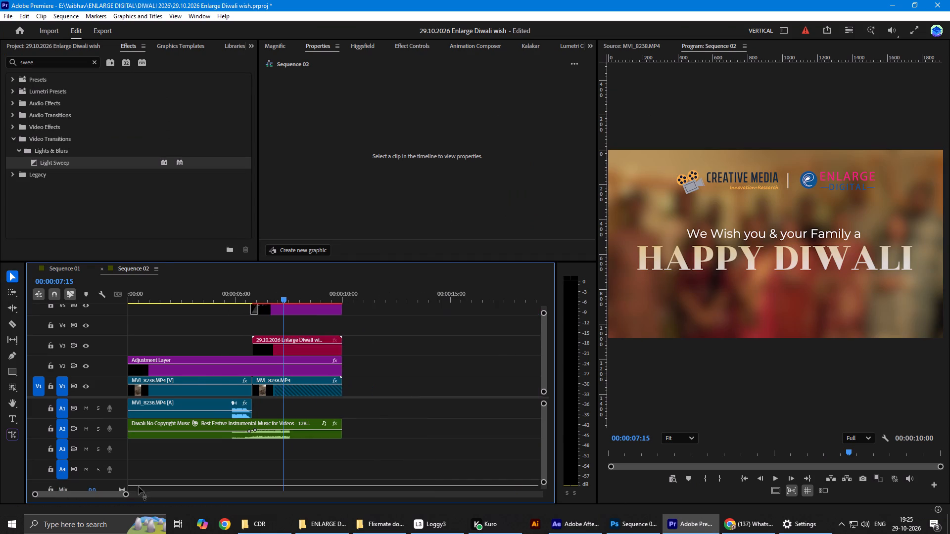
pyautogui.moveTo(283, 299); pyautogui.dragTo(331, 302)
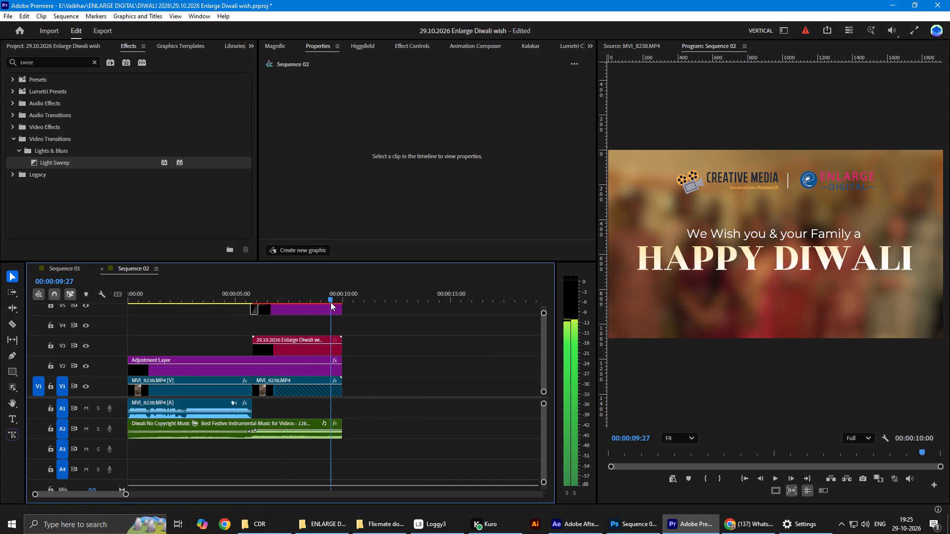
pyautogui.moveTo(331, 302); pyautogui.dragTo(283, 310)
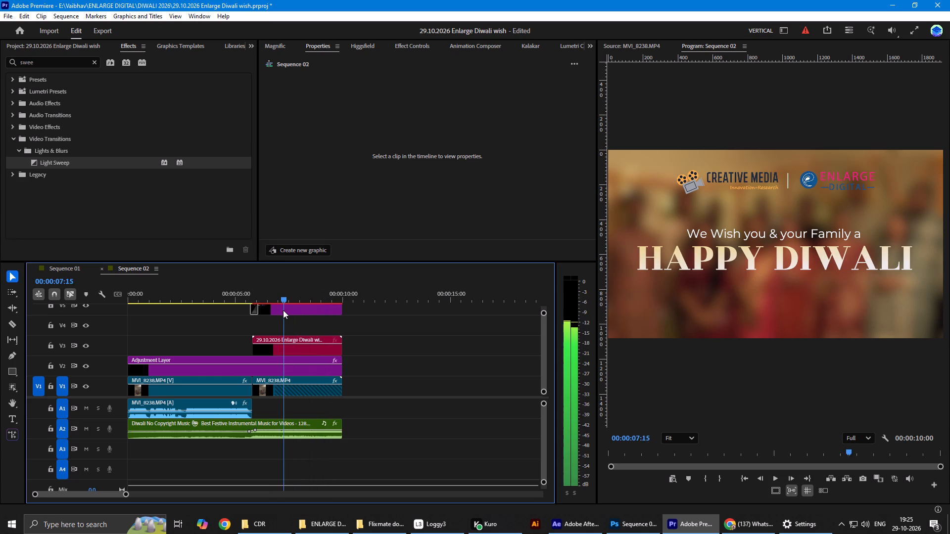
pyautogui.moveTo(283, 310); pyautogui.dragTo(276, 313)
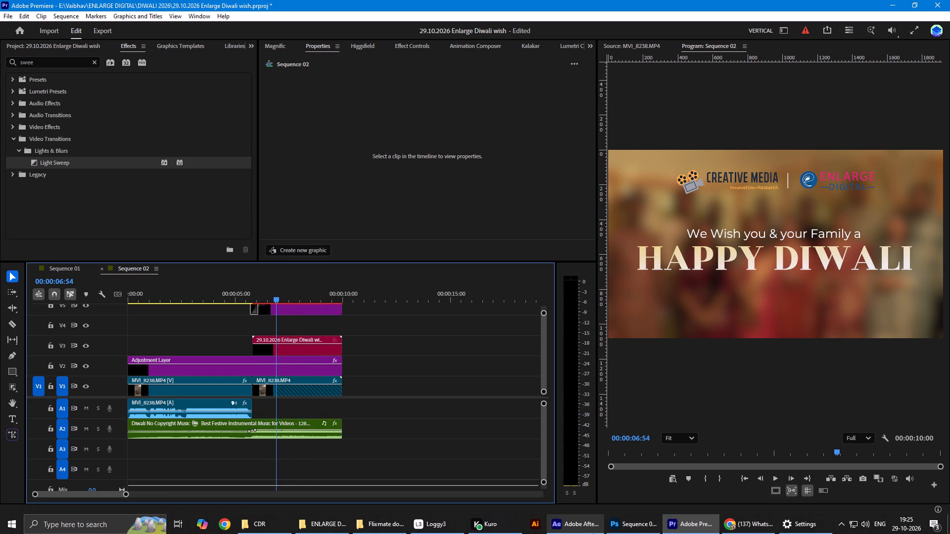
# Return to After Effects and set the Enlarge Diwali wish Linked Comp 01 background colour to light grey, RGB 183, 183, 183.
pyautogui.click(558, 533)
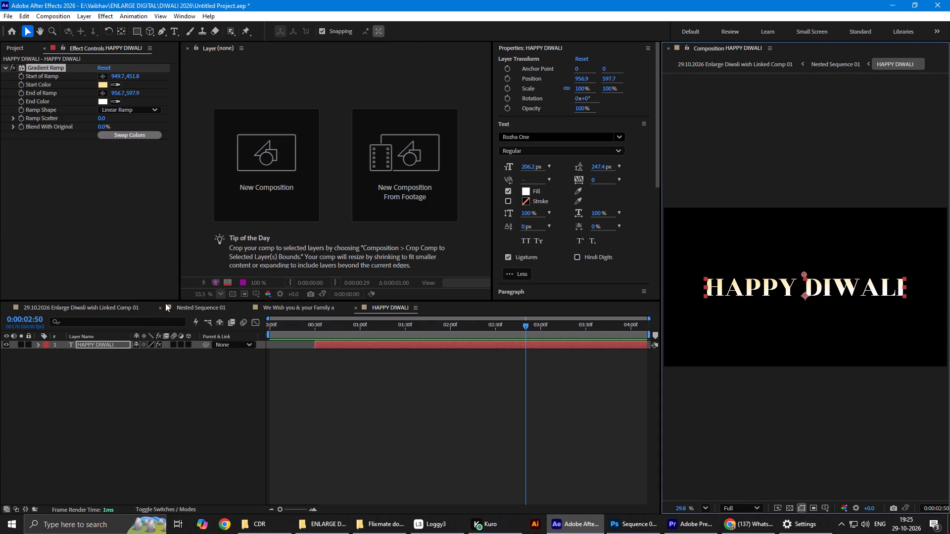
pyautogui.click(119, 305)
pyautogui.click(110, 348)
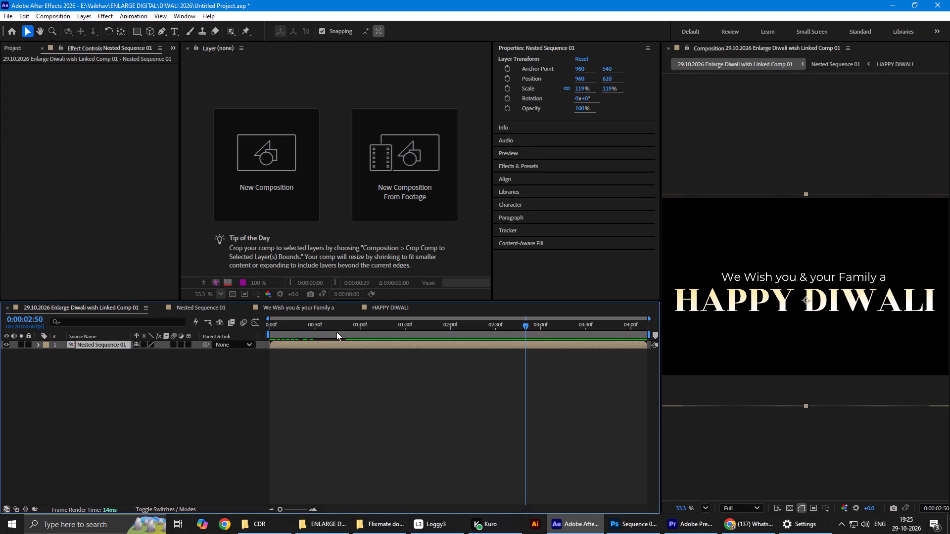
pyautogui.moveTo(338, 330); pyautogui.dragTo(368, 329)
pyautogui.click(141, 309)
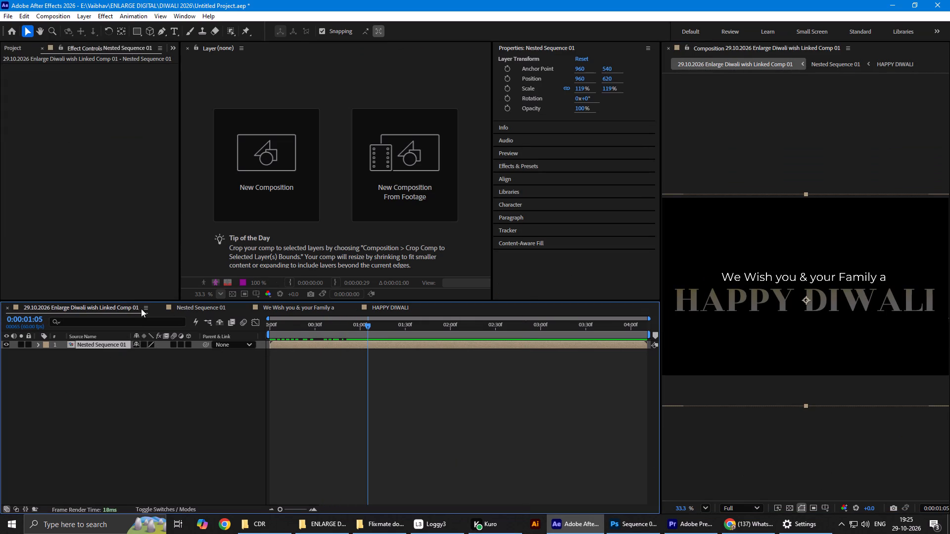
pyautogui.click(144, 309)
pyautogui.click(209, 135)
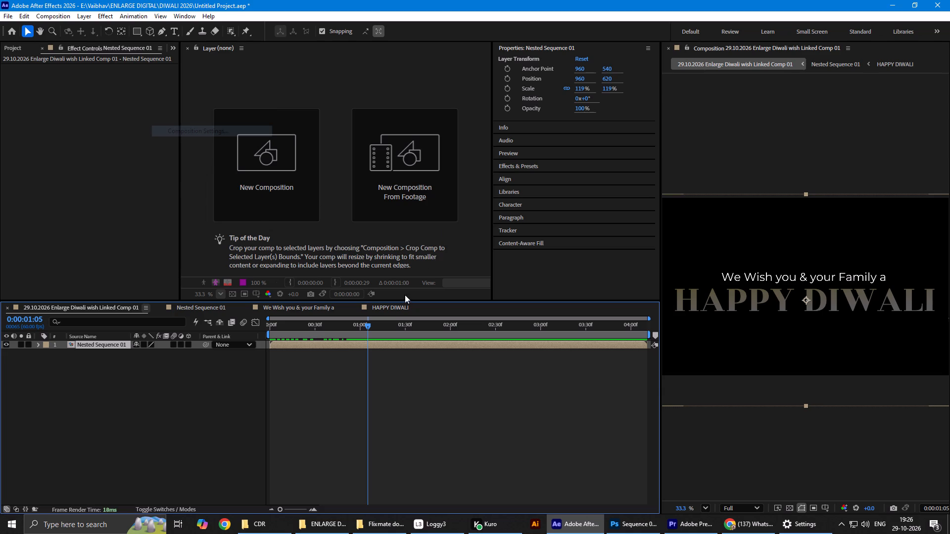
pyautogui.click(434, 265)
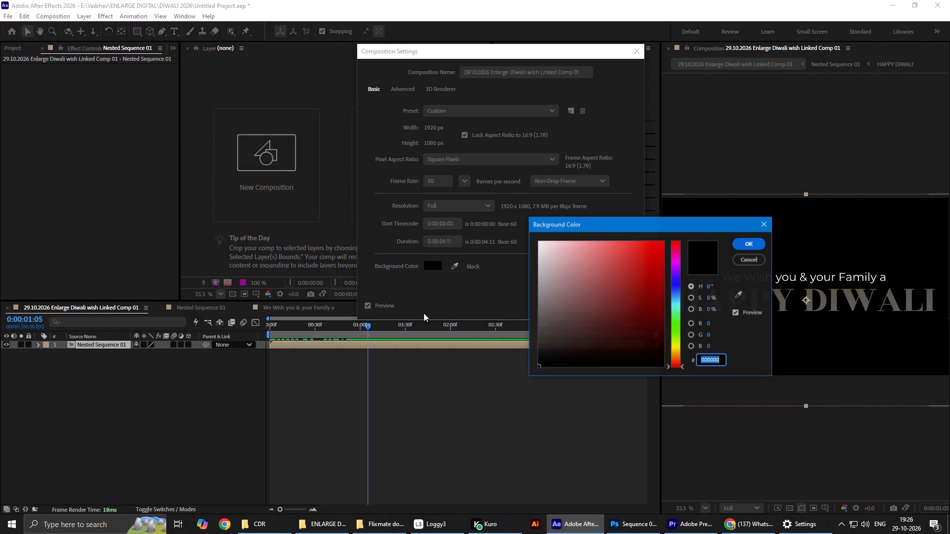
pyautogui.moveTo(583, 298); pyautogui.dragTo(534, 257)
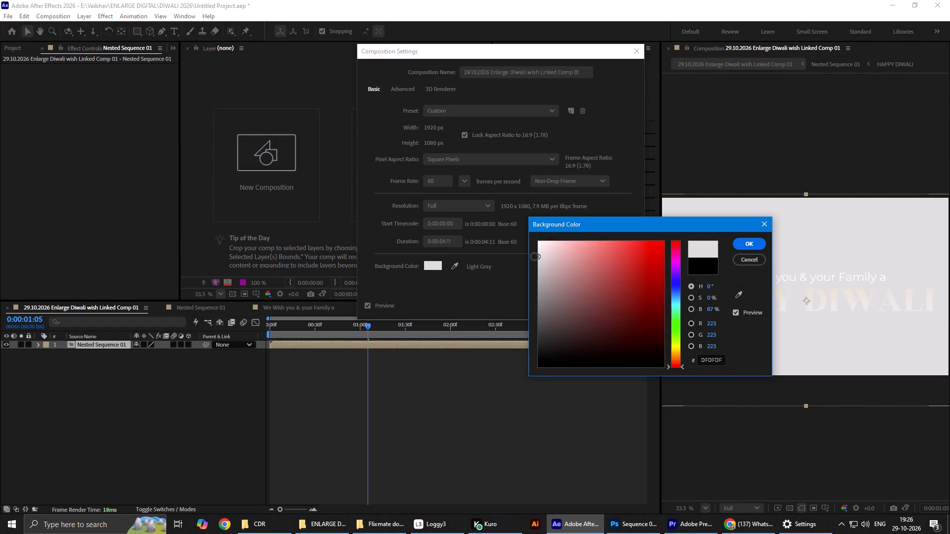
pyautogui.moveTo(534, 257); pyautogui.dragTo(527, 276)
pyautogui.click(753, 235)
pyautogui.click(754, 240)
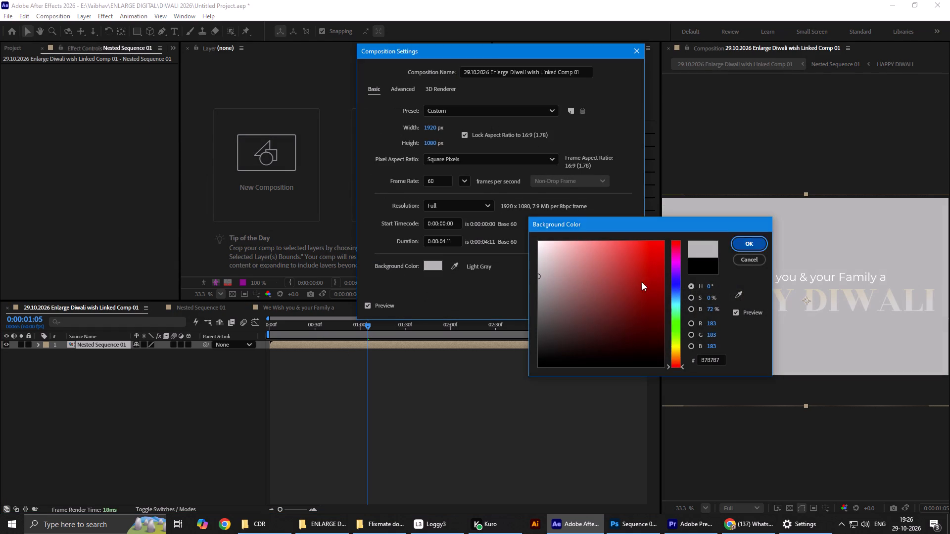
pyautogui.moveTo(365, 323); pyautogui.dragTo(378, 322)
pyautogui.moveTo(589, 308); pyautogui.dragTo(582, 308)
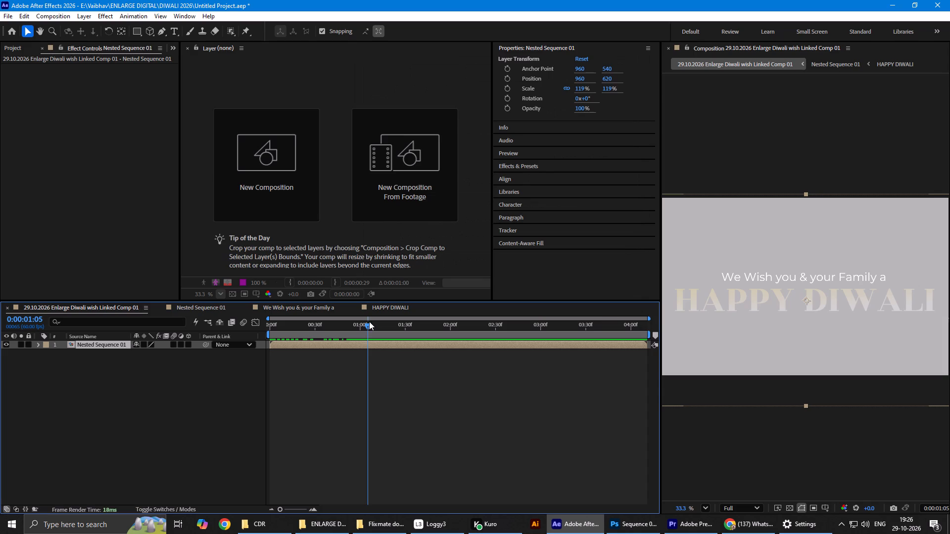
# Move to 0:00:02:00 in the linked comp and apply the Drop Shadow effect to the Nested Sequence 01 layer.
pyautogui.moveTo(369, 321); pyautogui.dragTo(451, 324)
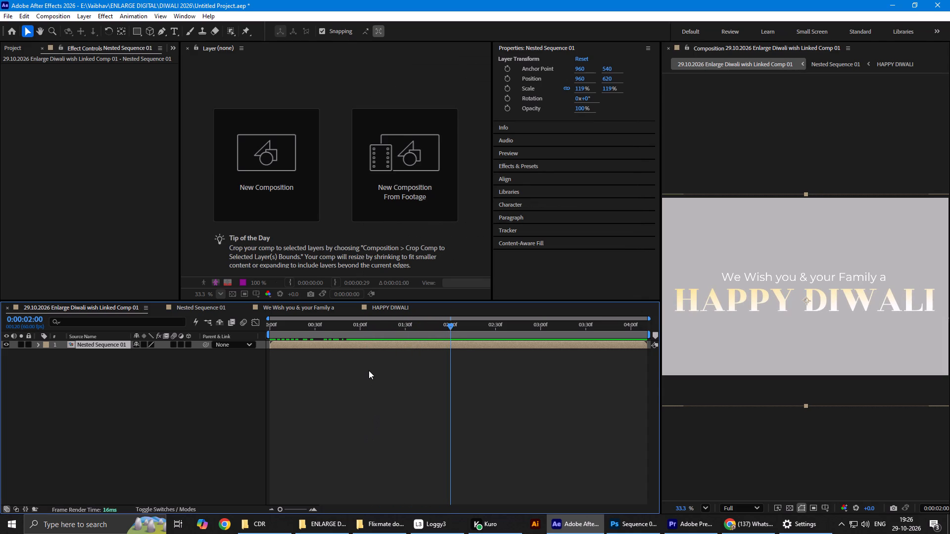
pyautogui.hotkey('ctrl', 'space')
pyautogui.write('dr')
pyautogui.press('o')
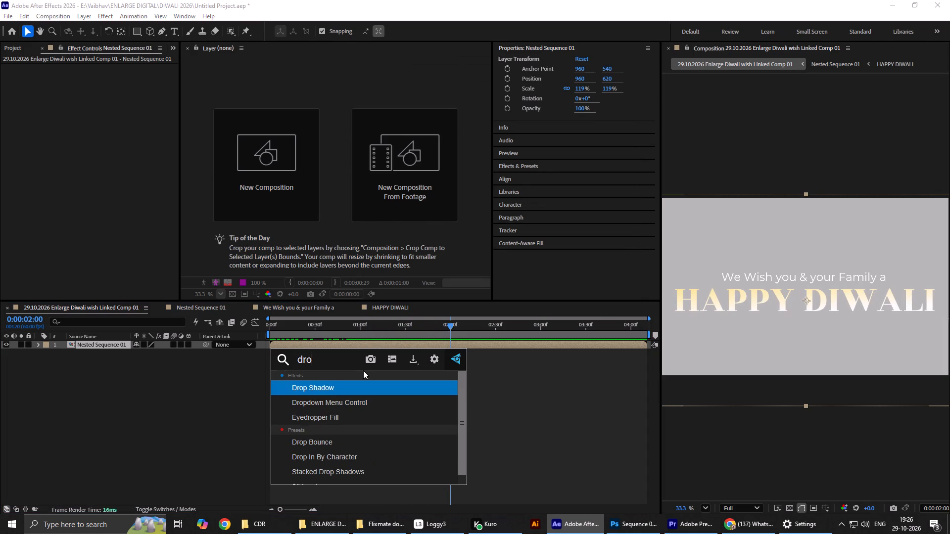
pyautogui.click(338, 388)
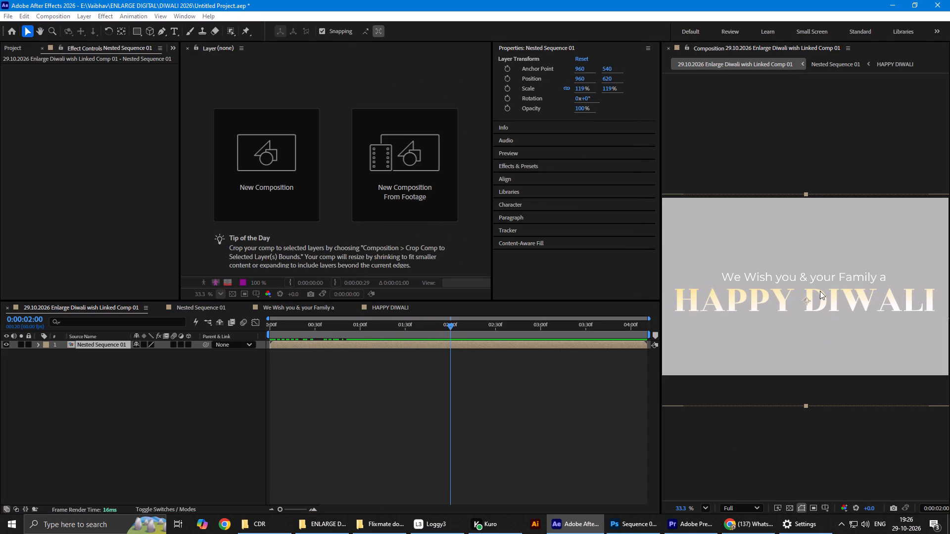
pyautogui.press('Escape')
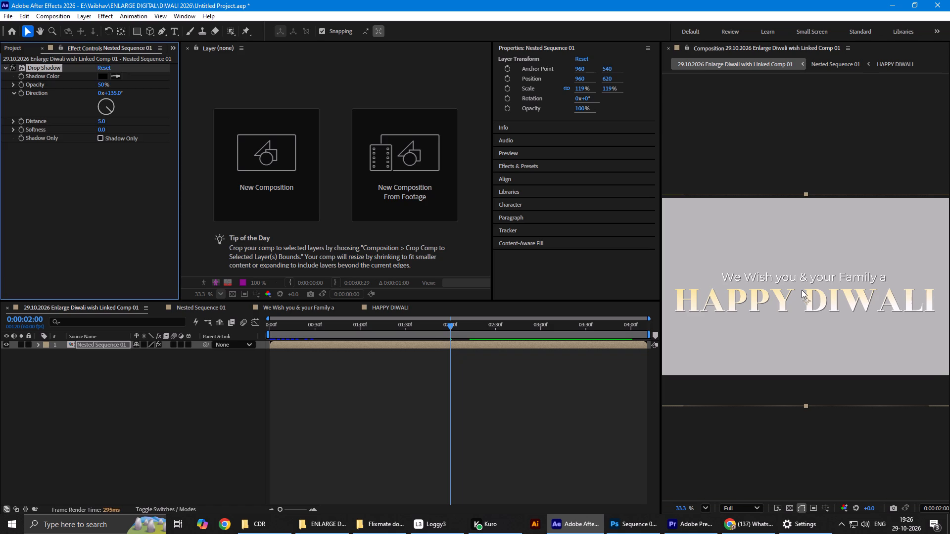
# Set the Drop Shadow's Softness to 19 and its Opacity to 42% on Nested Sequence 01.
pyautogui.scroll(3, 803, 301)
pyautogui.scroll(-1, 803, 301)
pyautogui.scroll(6, 803, 301)
pyautogui.scroll(-1, 803, 301)
pyautogui.scroll(3, 803, 301)
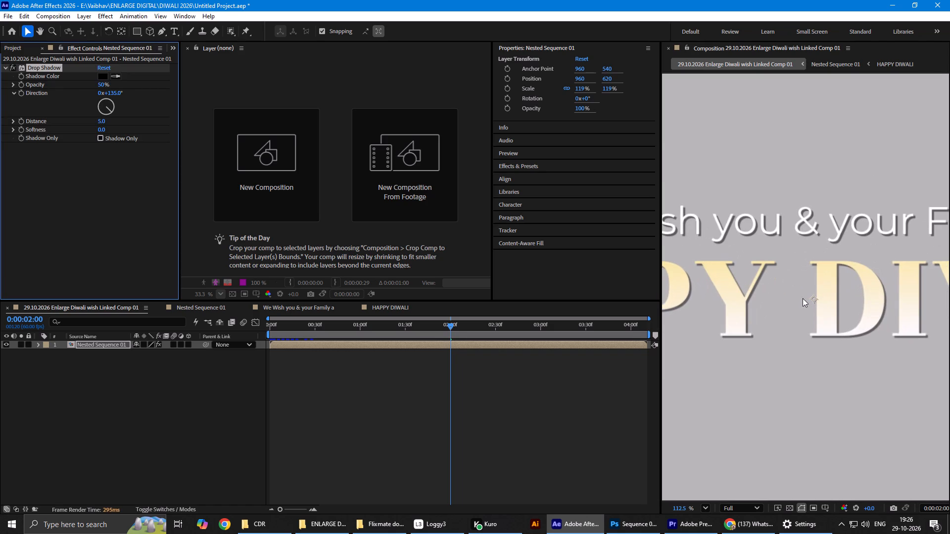
pyautogui.moveTo(101, 130); pyautogui.dragTo(119, 130)
pyautogui.moveTo(119, 130); pyautogui.dragTo(108, 127)
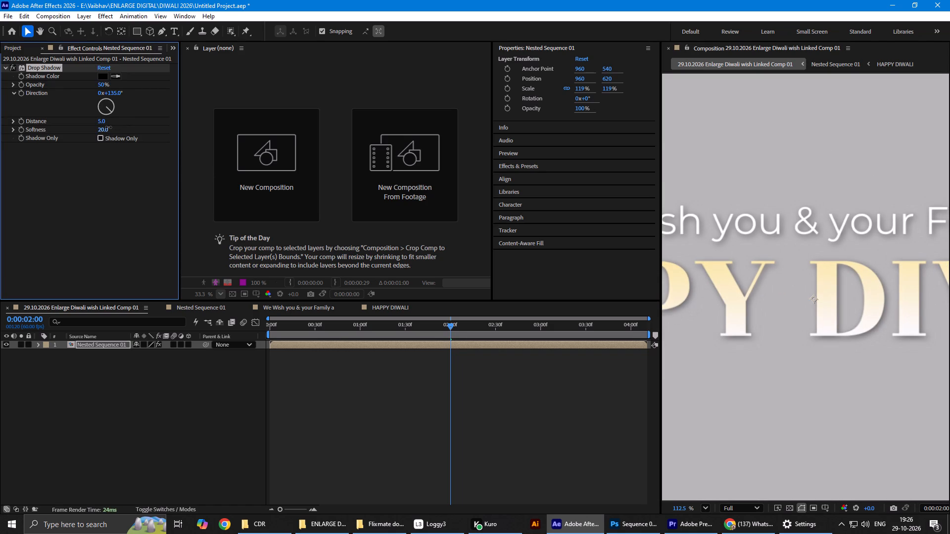
pyautogui.moveTo(108, 127); pyautogui.dragTo(108, 128)
pyautogui.moveTo(104, 87); pyautogui.dragTo(111, 86)
pyautogui.moveTo(111, 86); pyautogui.dragTo(100, 92)
# Switch to Premiere and scrub the greeting in Sequence 02 to review the text with its drop shadow.
pyautogui.click(690, 530)
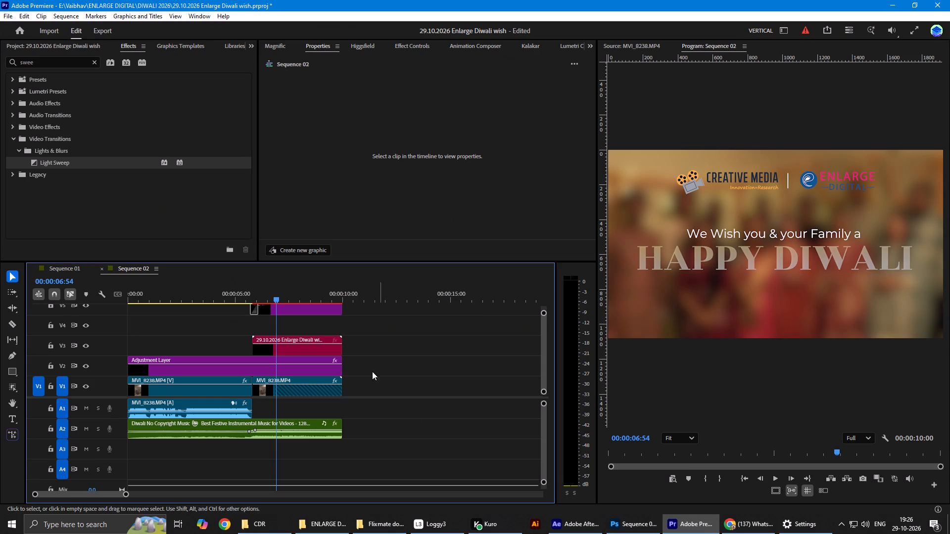
pyautogui.moveTo(272, 300); pyautogui.dragTo(338, 299)
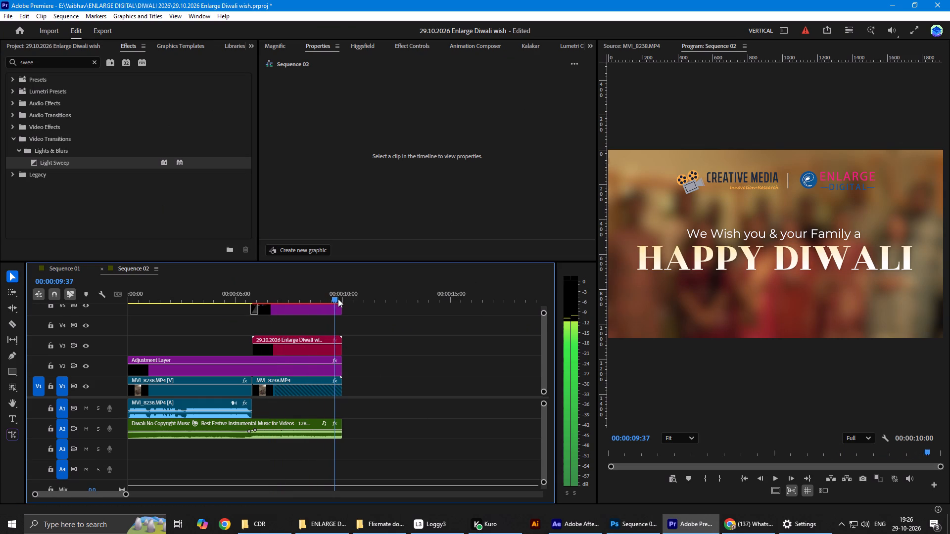
pyautogui.moveTo(338, 299); pyautogui.dragTo(268, 308)
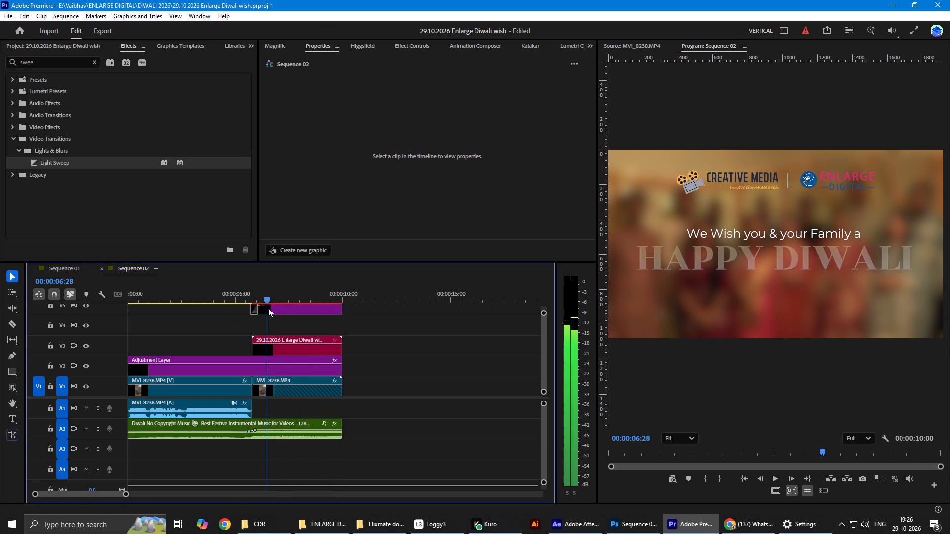
pyautogui.moveTo(268, 308); pyautogui.dragTo(303, 310)
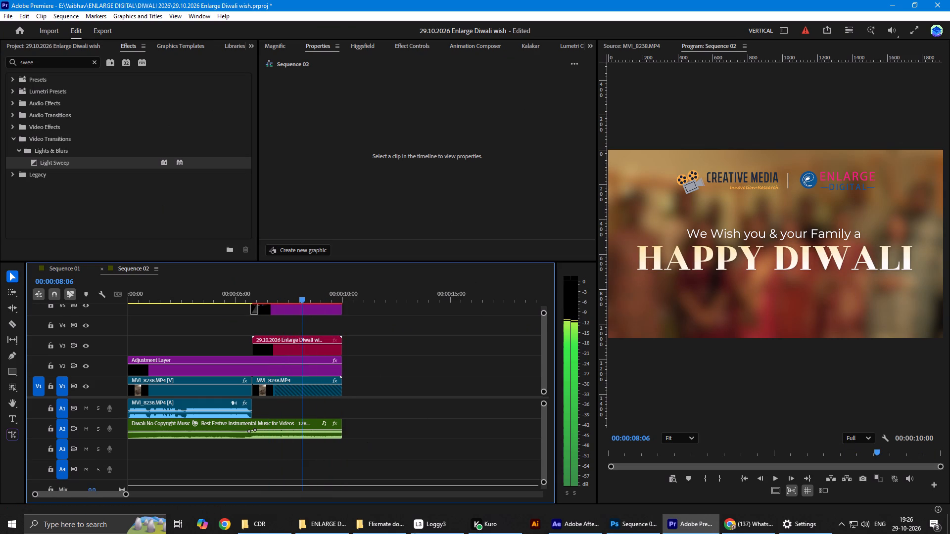
# Return to After Effects and apply the CC Light Sweep effect to the Nested Sequence 01 layer.
pyautogui.click(559, 533)
pyautogui.moveTo(357, 401); pyautogui.dragTo(361, 394)
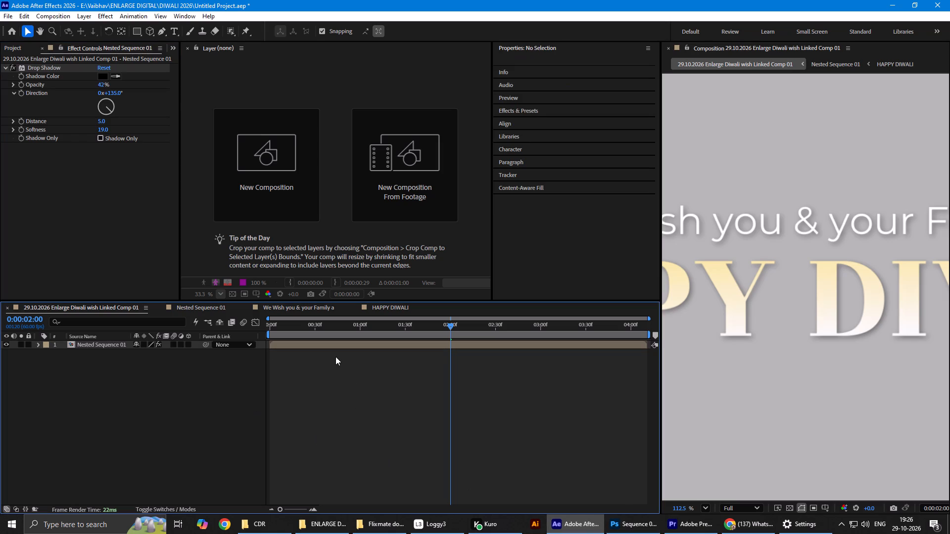
pyautogui.click(337, 346)
pyautogui.hotkey('ctrl', 'space')
pyautogui.write('cc l')
pyautogui.press('i')
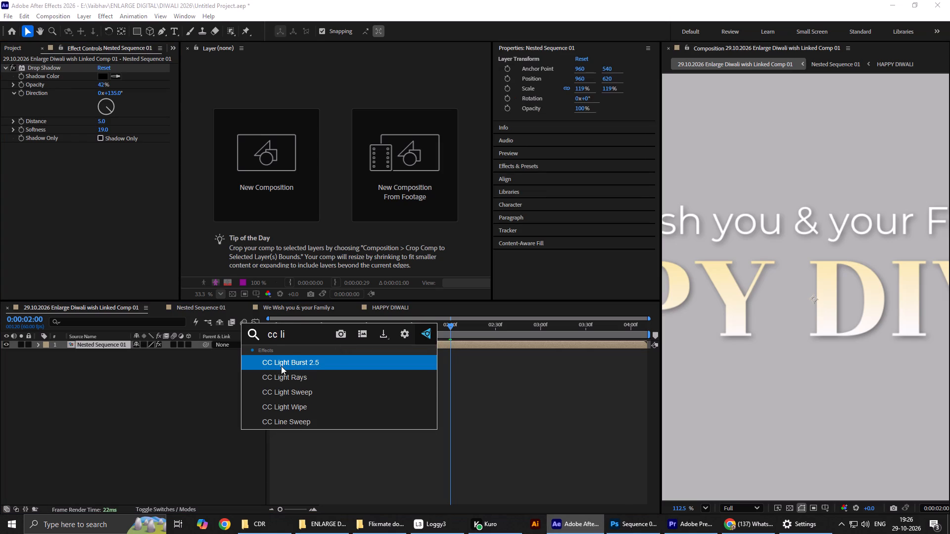
pyautogui.click(297, 388)
# Move the CC Light Sweep centre to just before the start of the HAPPY DIWALI text, at about 221.6, 626.4.
pyautogui.scroll(-2, 795, 339)
pyautogui.scroll(1, 795, 339)
pyautogui.scroll(-2, 795, 339)
pyautogui.scroll(1, 795, 339)
pyautogui.scroll(-8, 795, 339)
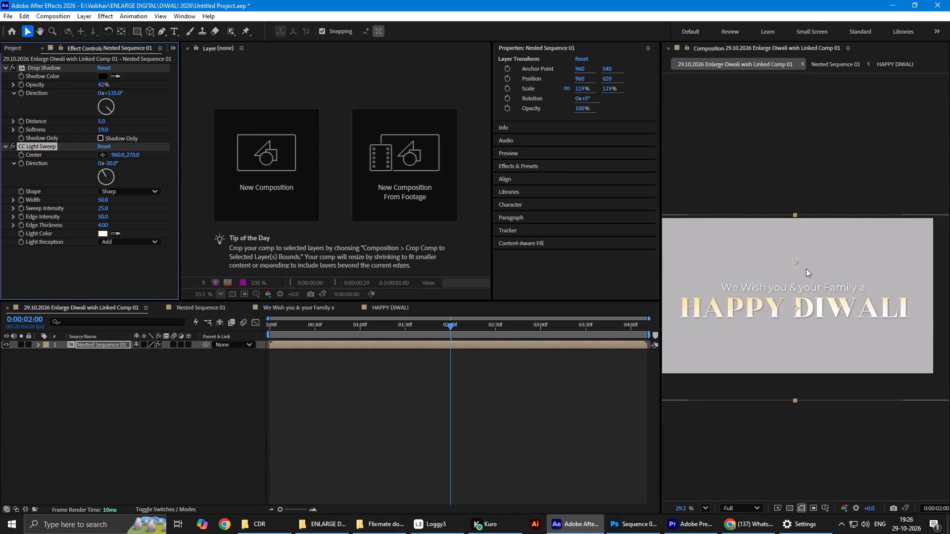
pyautogui.moveTo(794, 264); pyautogui.dragTo(658, 298)
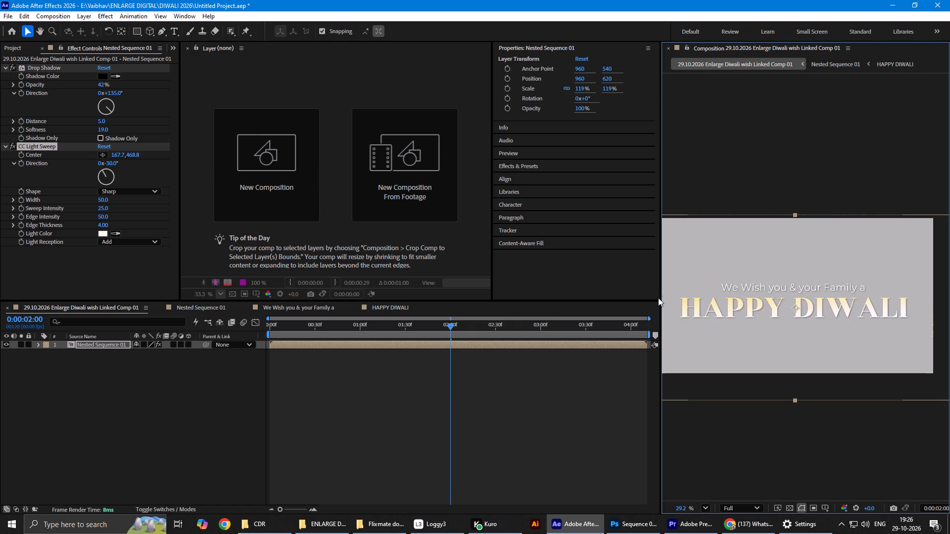
pyautogui.moveTo(658, 298); pyautogui.dragTo(674, 329)
pyautogui.scroll(1, 735, 321)
pyautogui.scroll(-3, 735, 321)
pyautogui.scroll(-1, 778, 340)
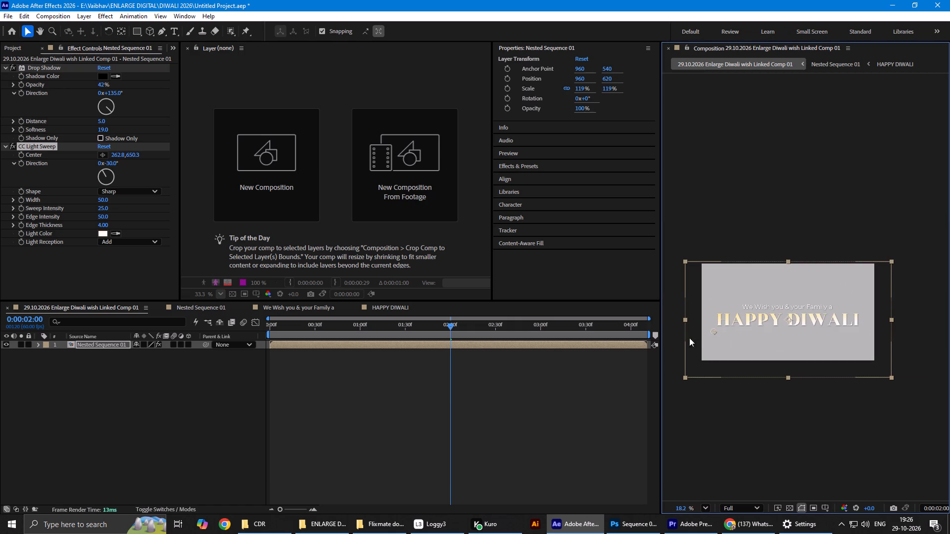
pyautogui.scroll(5, 703, 329)
pyautogui.scroll(-1, 712, 326)
pyautogui.scroll(6, 714, 326)
pyautogui.moveTo(727, 343); pyautogui.dragTo(712, 334)
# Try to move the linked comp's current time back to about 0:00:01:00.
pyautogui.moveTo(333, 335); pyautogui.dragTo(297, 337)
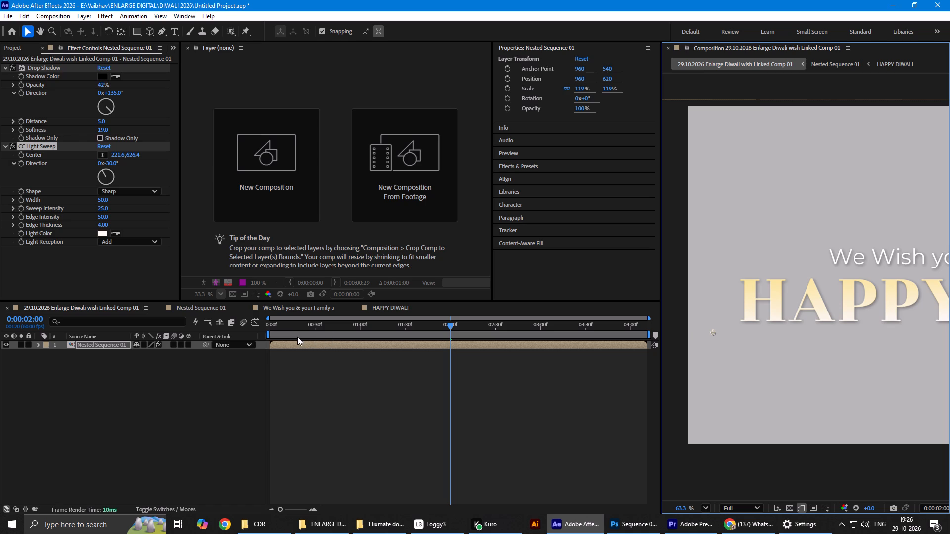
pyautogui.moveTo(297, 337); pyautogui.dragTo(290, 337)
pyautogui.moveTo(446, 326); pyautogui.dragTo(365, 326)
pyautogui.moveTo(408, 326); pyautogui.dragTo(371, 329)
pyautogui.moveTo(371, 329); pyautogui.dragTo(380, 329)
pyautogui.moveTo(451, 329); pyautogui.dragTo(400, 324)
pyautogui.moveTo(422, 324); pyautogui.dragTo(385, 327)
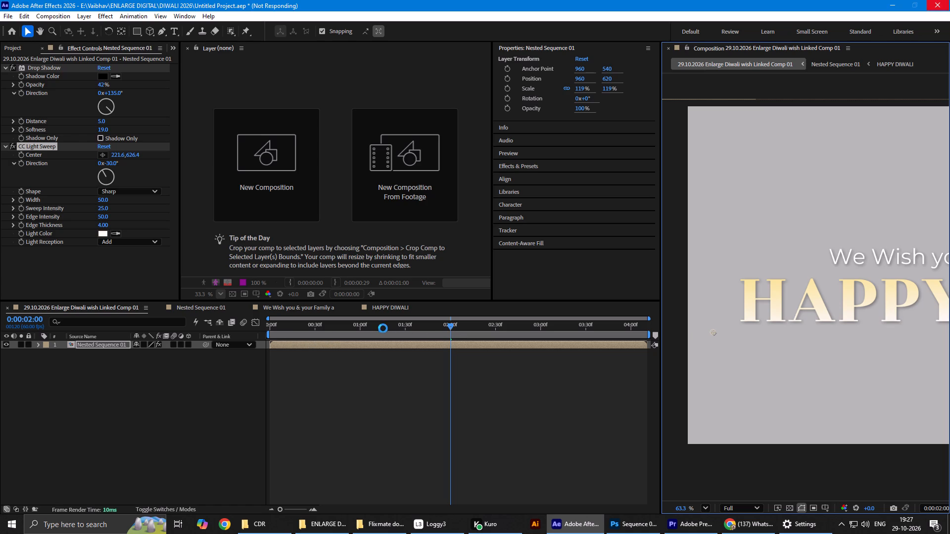
# Move the linked comp's current time back to 0:00:00:43.
pyautogui.moveTo(453, 326); pyautogui.dragTo(455, 332)
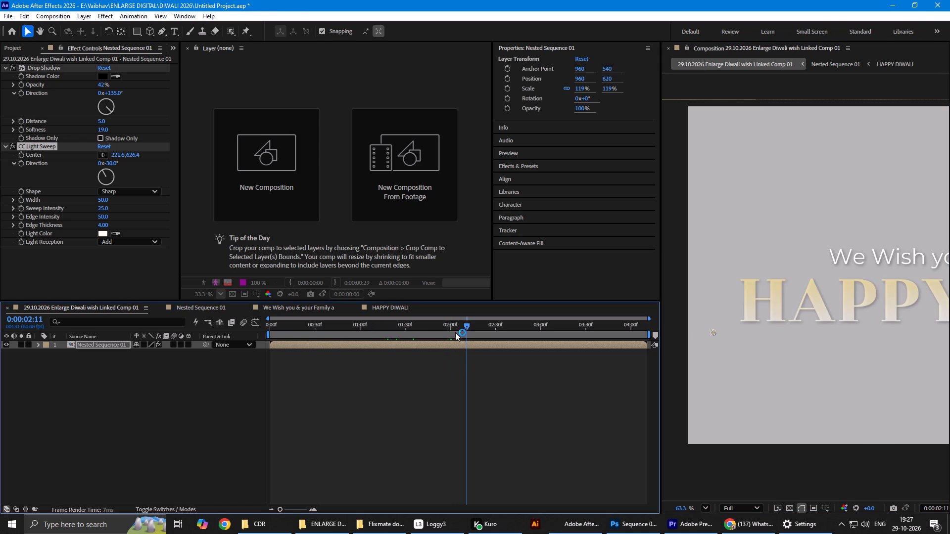
pyautogui.moveTo(455, 332); pyautogui.dragTo(334, 337)
# Switch to WhatsApp in Chrome to check the chat list.
pyautogui.click(725, 533)
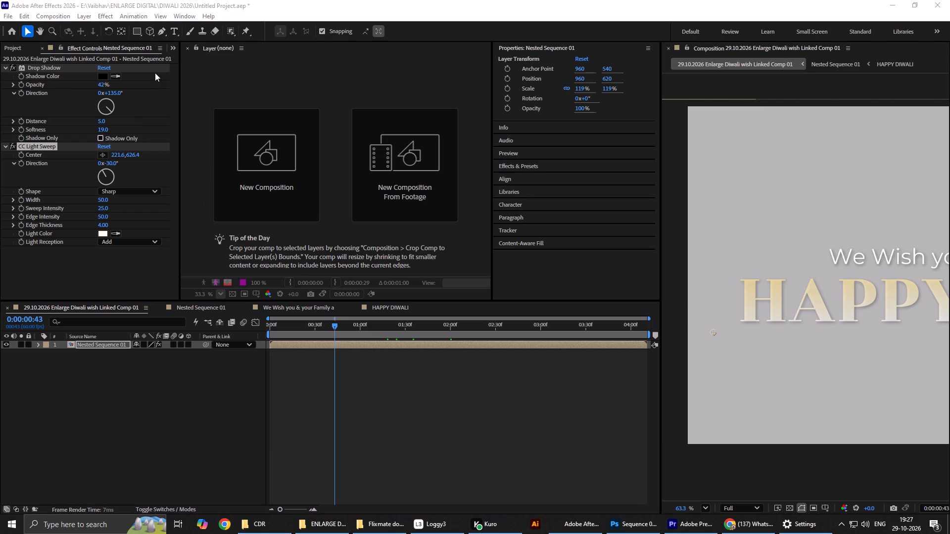
pyautogui.click(757, 533)
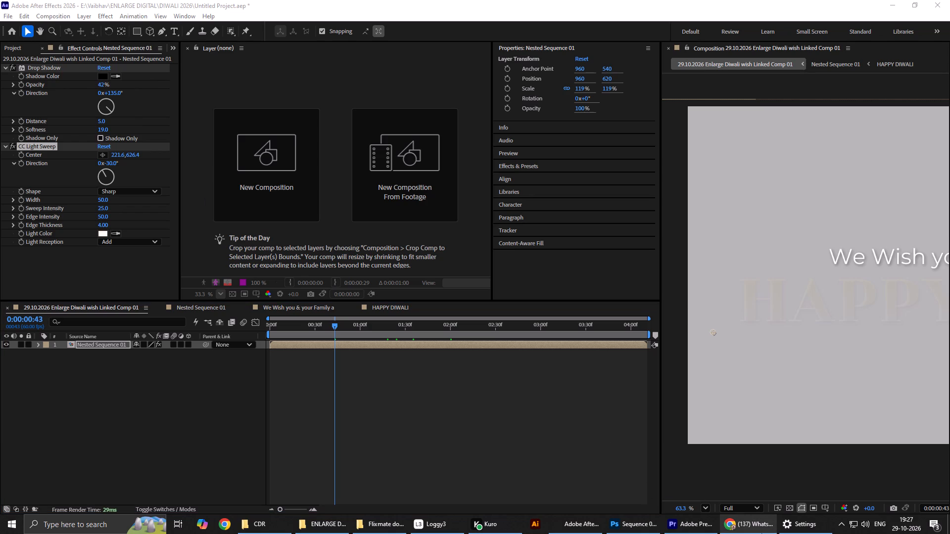
pyautogui.click(423, 439)
# Open the Windows temporary files folder by running %temp%.
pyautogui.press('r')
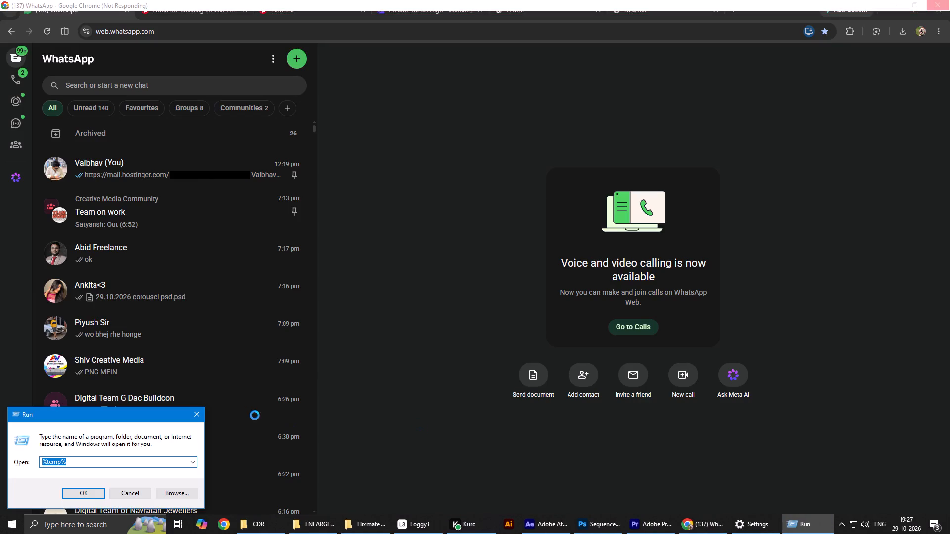
pyautogui.click(85, 492)
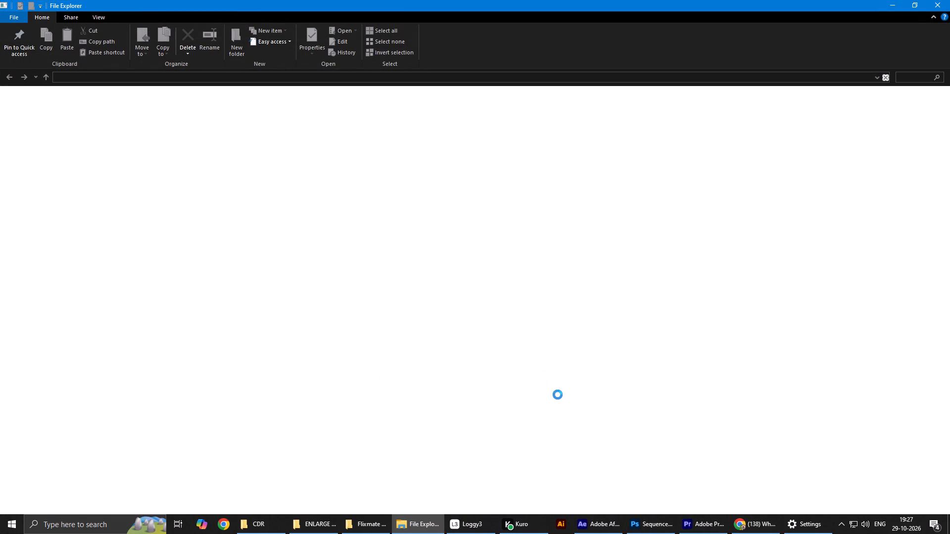
# Switch back to After Effects.
pyautogui.click(607, 529)
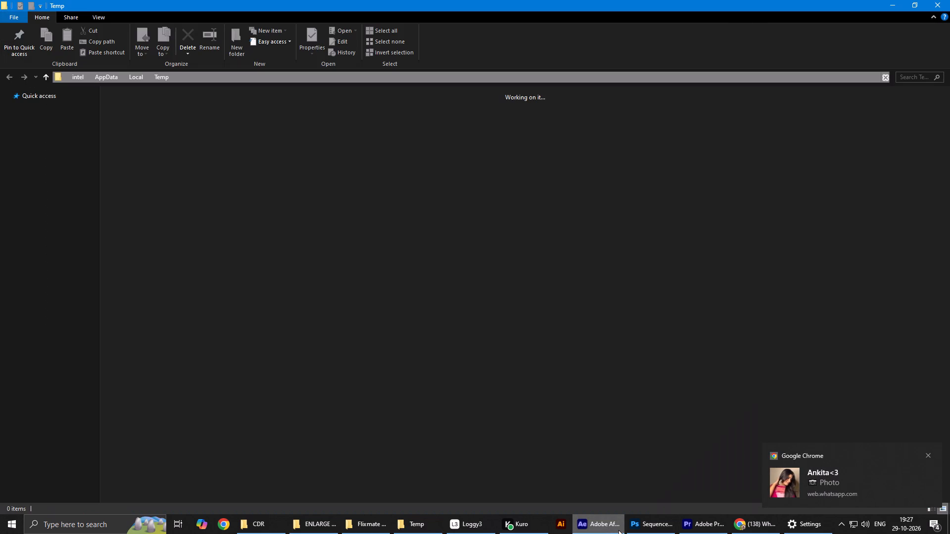
# In File Explorer, select everything in the AppData Local Temp folder and permanently delete it.
pyautogui.click(475, 279)
pyautogui.hotkey('ctrl', 'a')
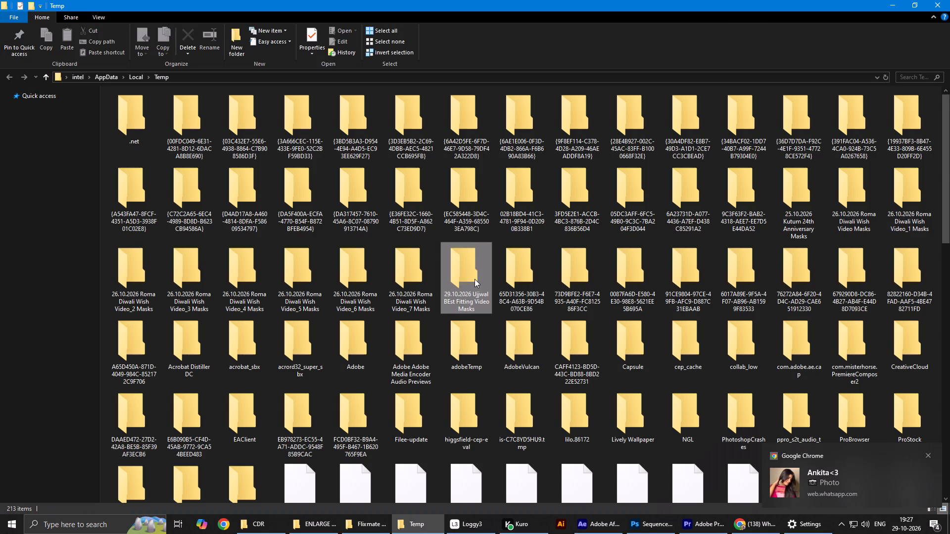
pyautogui.hotkey('ctrl', 'a')
pyautogui.click(475, 279)
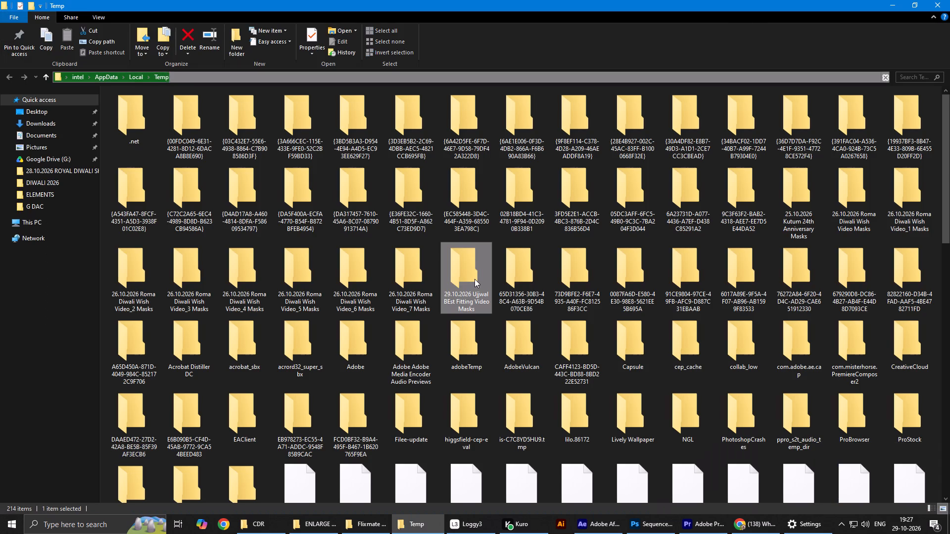
pyautogui.hotkey('ctrl', 'a')
pyautogui.scroll(-5, 475, 279)
pyautogui.scroll(5, 475, 279)
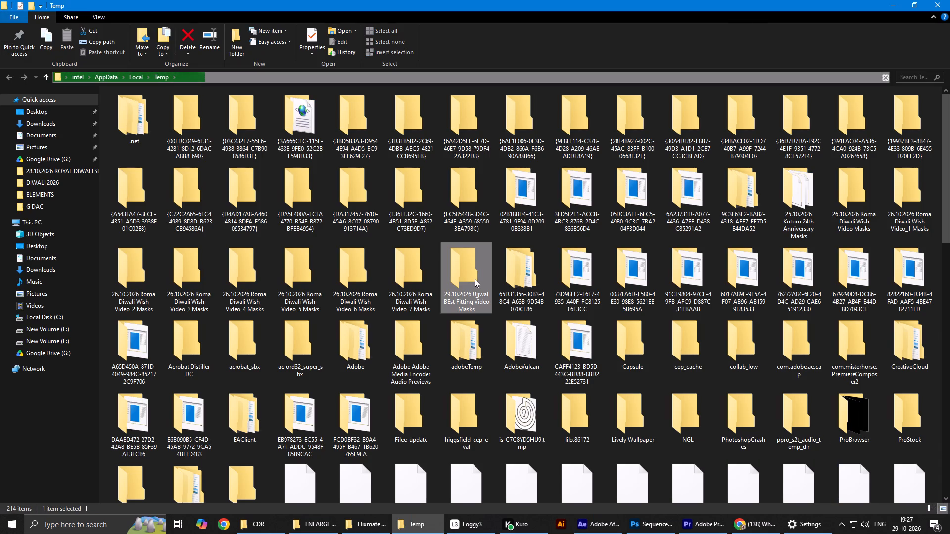
pyautogui.scroll(1, 475, 279)
pyautogui.scroll(-1, 475, 279)
pyautogui.scroll(2, 475, 279)
pyautogui.click(475, 279)
pyautogui.hotkey('ctrl', 'a')
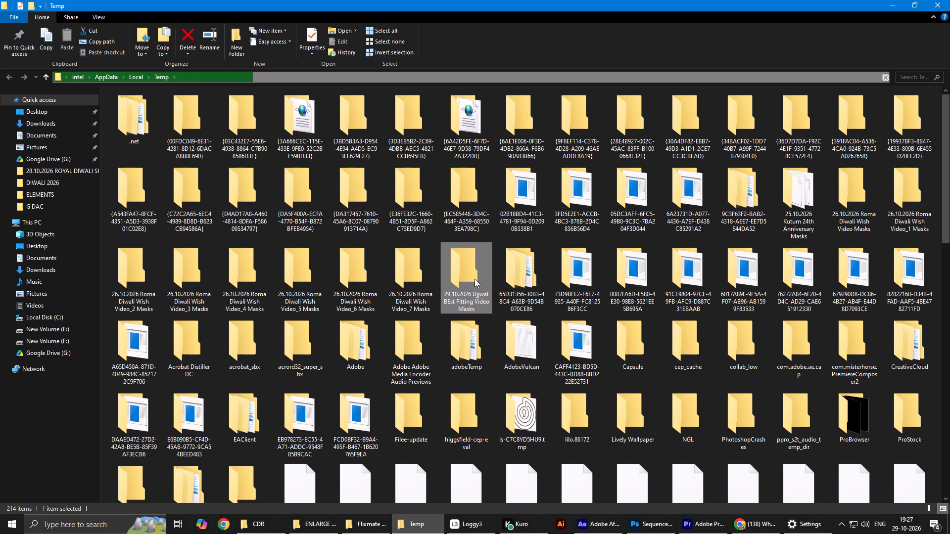
pyautogui.scroll(-12, 475, 279)
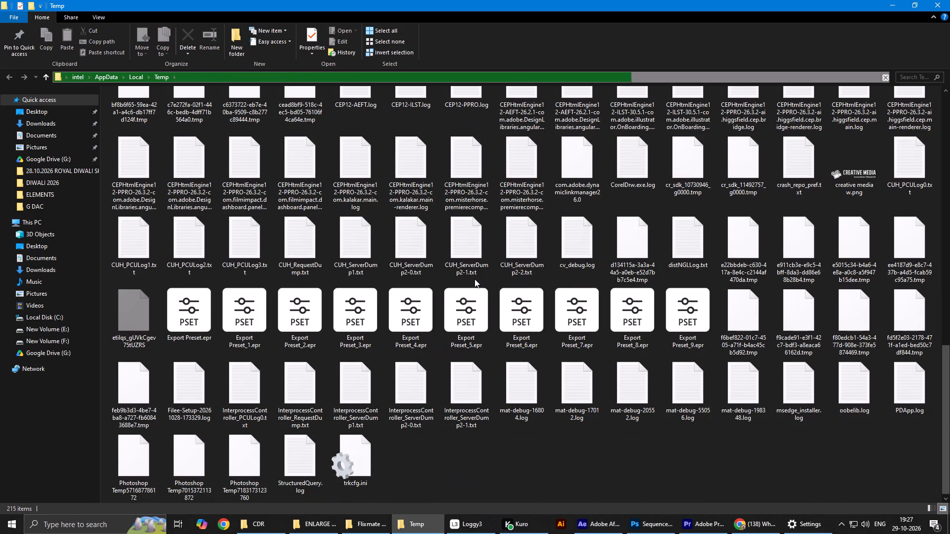
pyautogui.scroll(4, 475, 279)
pyautogui.scroll(-1, 475, 279)
pyautogui.click(473, 302)
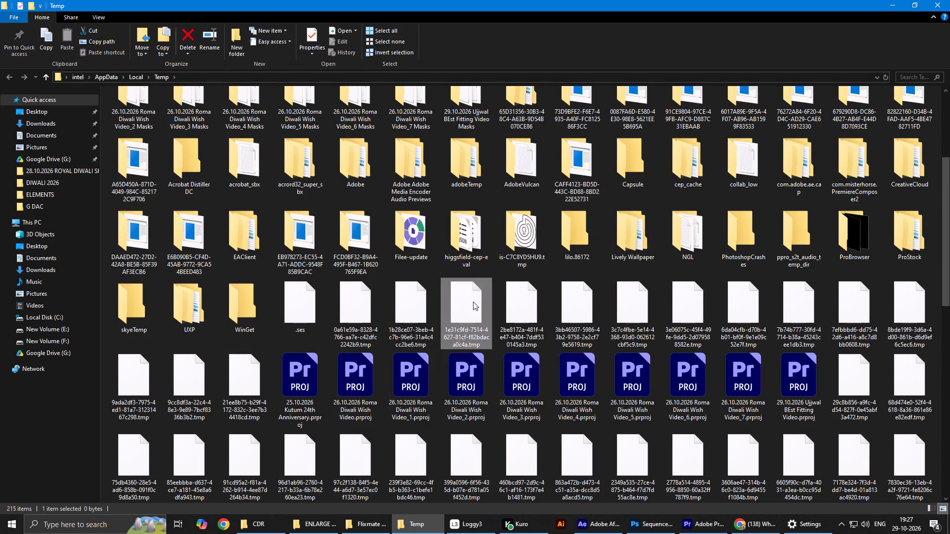
pyautogui.hotkey('ctrl', 'a')
pyautogui.hotkey('shift', 'Delete')
pyautogui.press('Return')
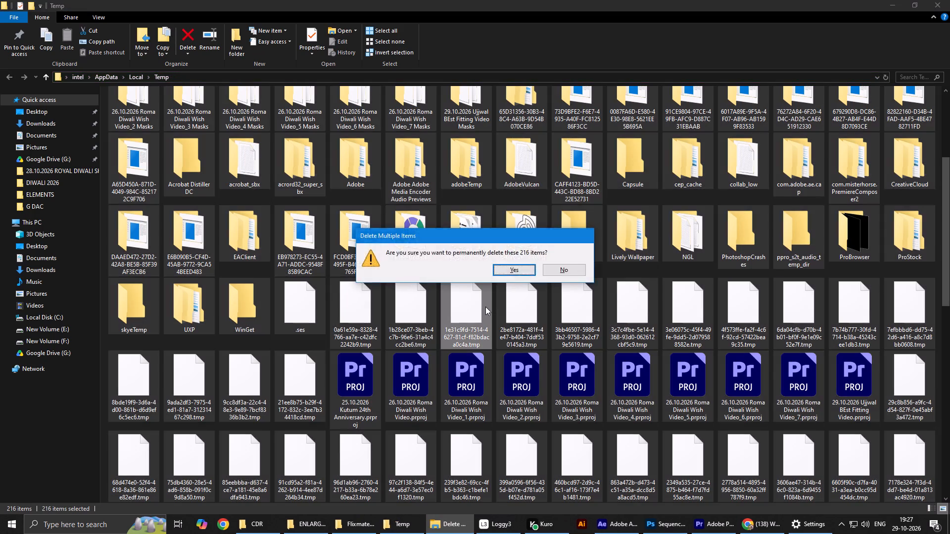
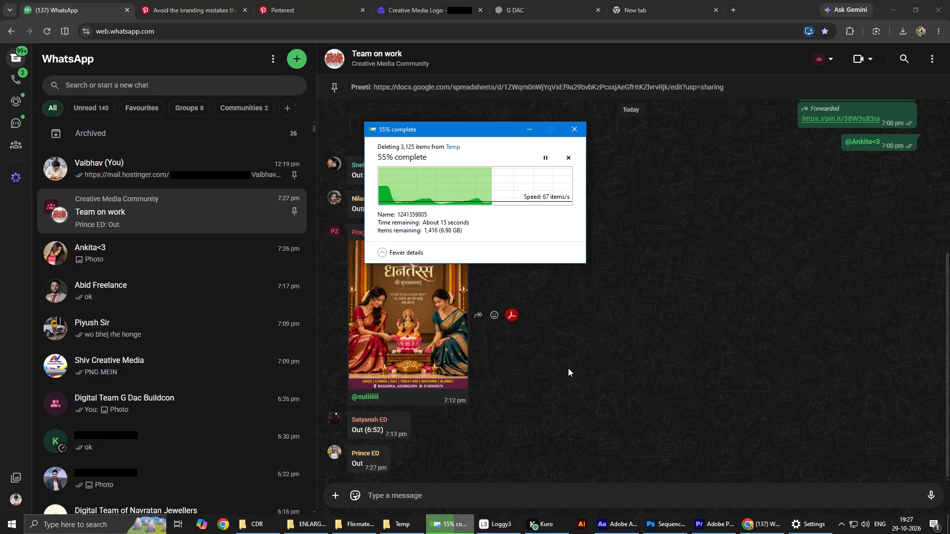
# Switch to Premiere and save the 29.10.2026 Enlarge Diwali wish project.
pyautogui.click(693, 532)
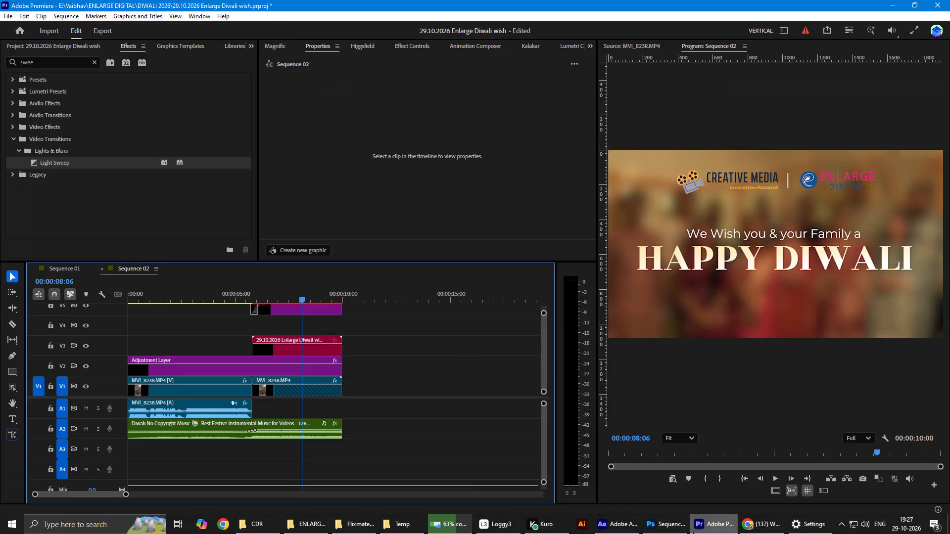
pyautogui.hotkey('ctrl', 's')
# Switch to After Effects, move the linked comp's current time back to about 0:00:00:21, and save the project.
pyautogui.click(610, 530)
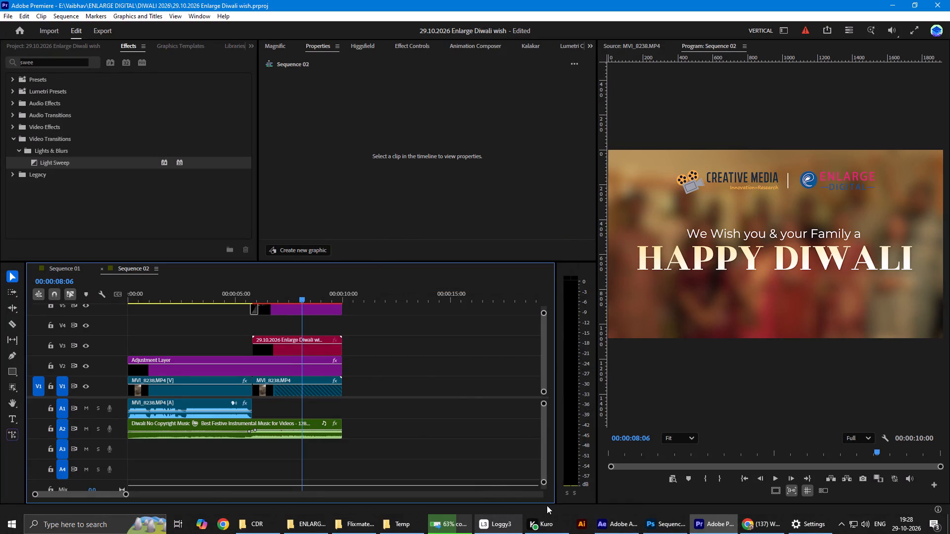
pyautogui.click(624, 529)
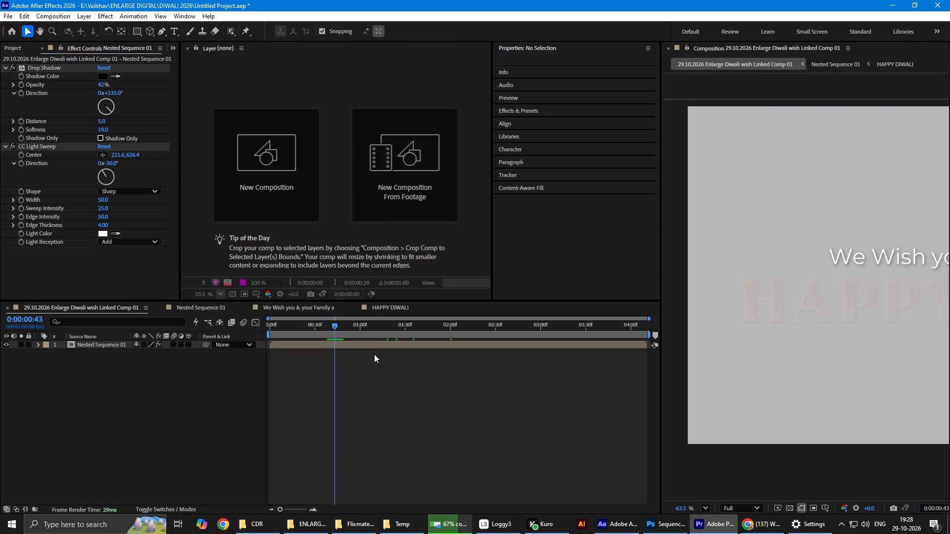
pyautogui.moveTo(332, 323); pyautogui.dragTo(303, 326)
pyautogui.hotkey('ctrl', 's')
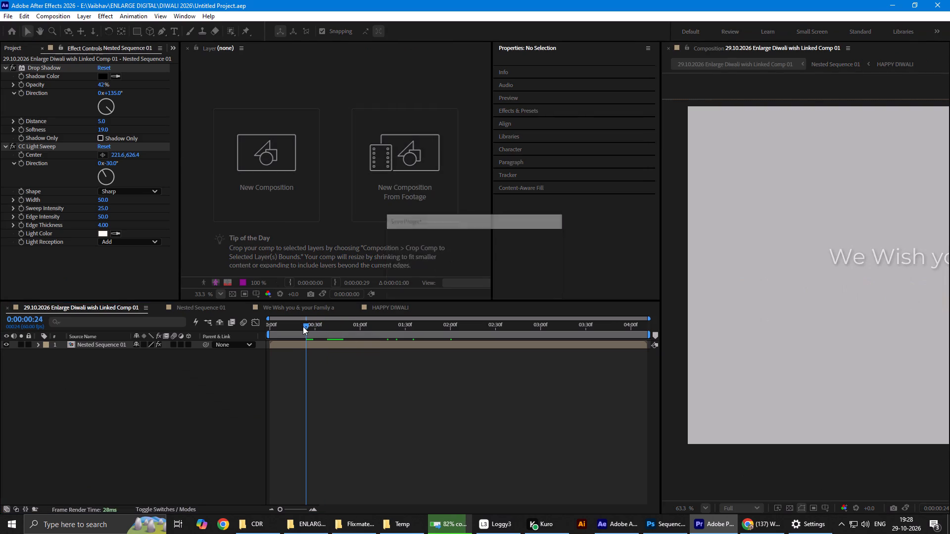
pyautogui.moveTo(303, 328); pyautogui.dragTo(299, 328)
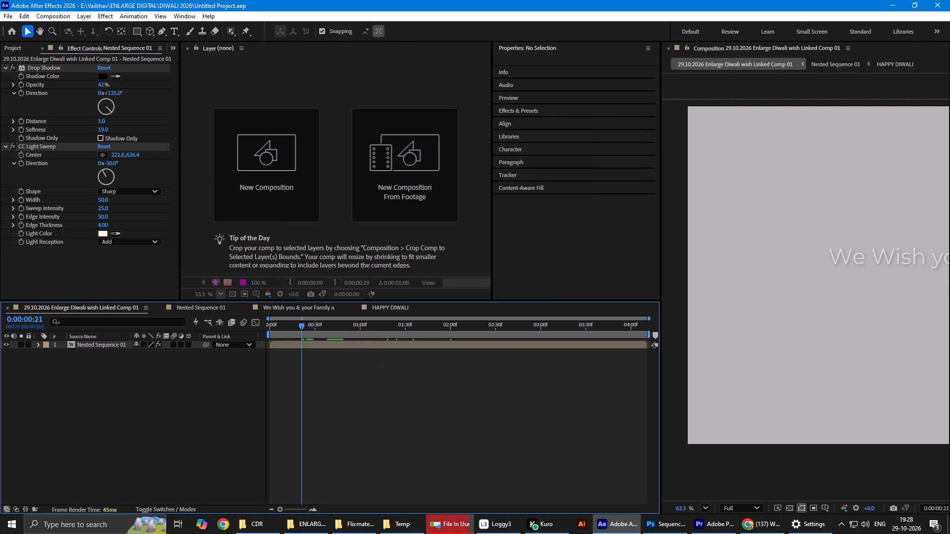
# Return to the Temp folder deletion and skip all files and folders that are in use or cannot be found.
pyautogui.click(447, 533)
pyautogui.click(441, 221)
pyautogui.click(501, 239)
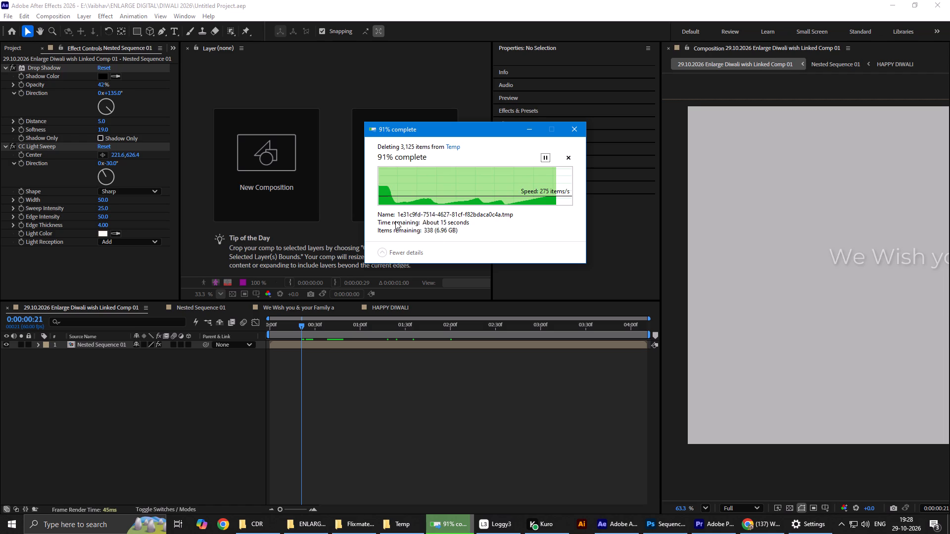
pyautogui.click(404, 235)
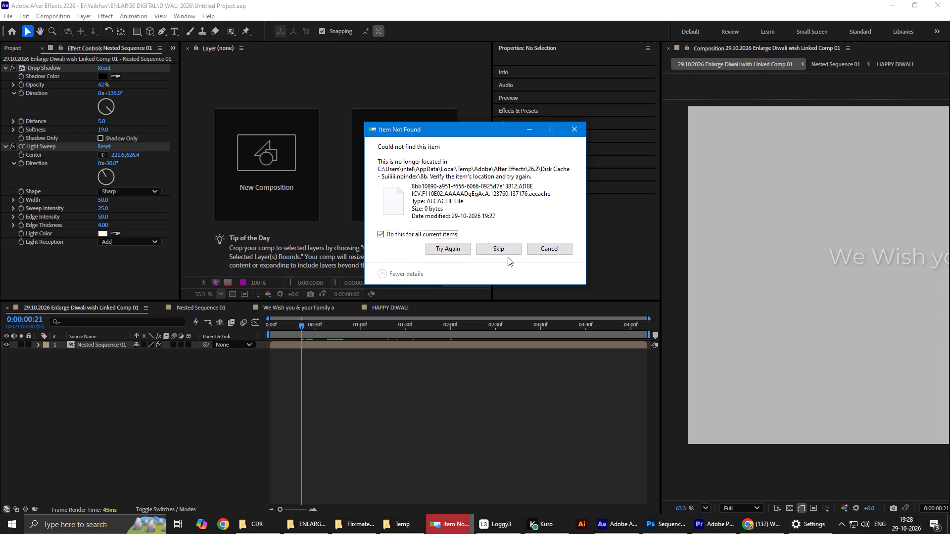
pyautogui.click(513, 254)
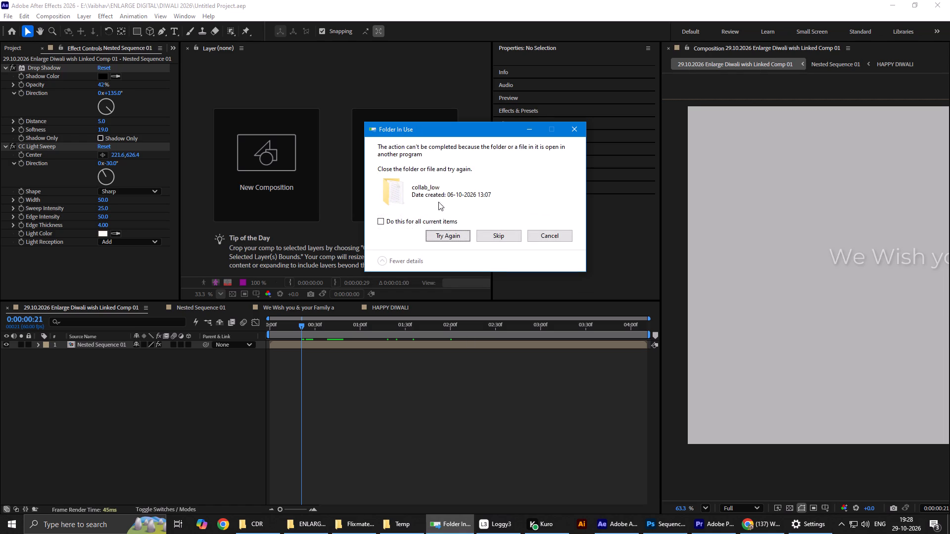
pyautogui.click(434, 221)
pyautogui.click(497, 235)
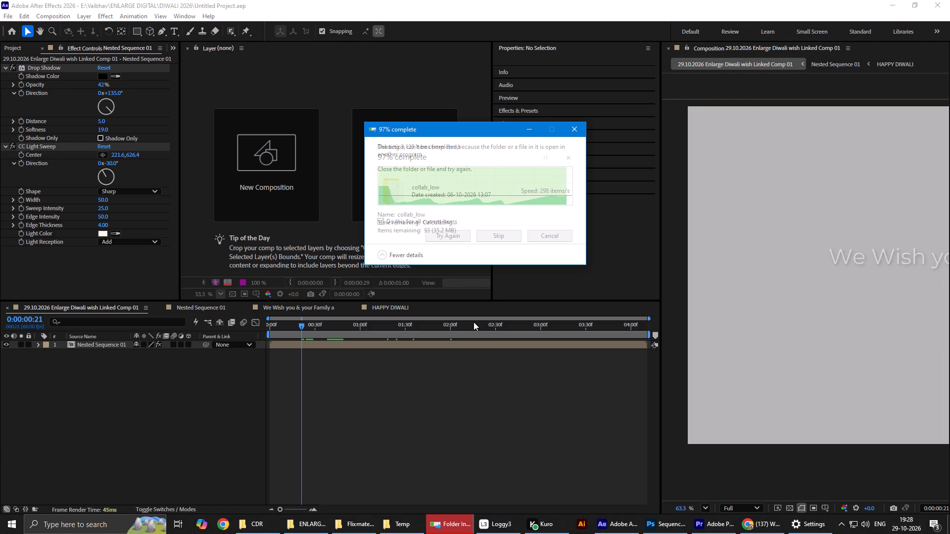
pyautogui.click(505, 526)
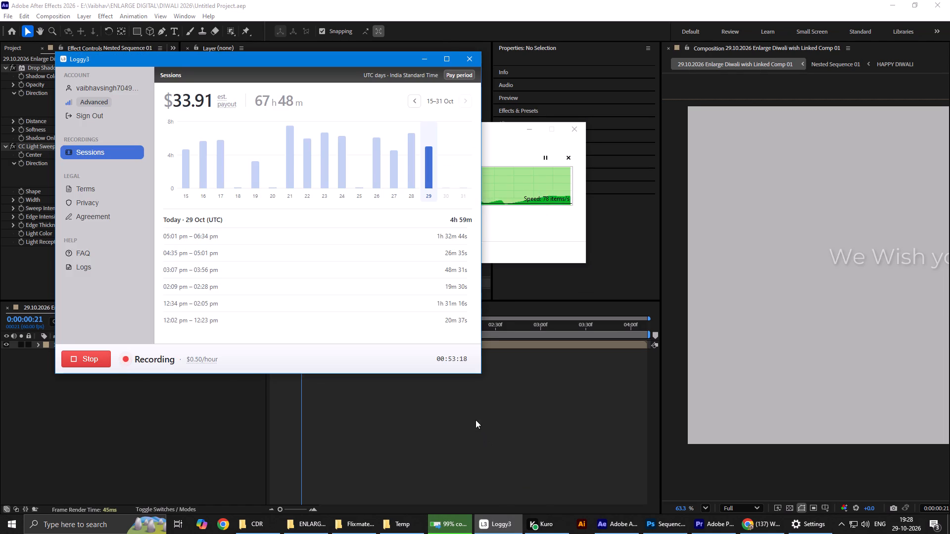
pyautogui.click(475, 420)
# In After Effects, start keyframing the CC Light Sweep Center of Nested Sequence 01 at 0:00:01:30.
pyautogui.moveTo(299, 323); pyautogui.dragTo(341, 330)
pyautogui.scroll(-2, 719, 244)
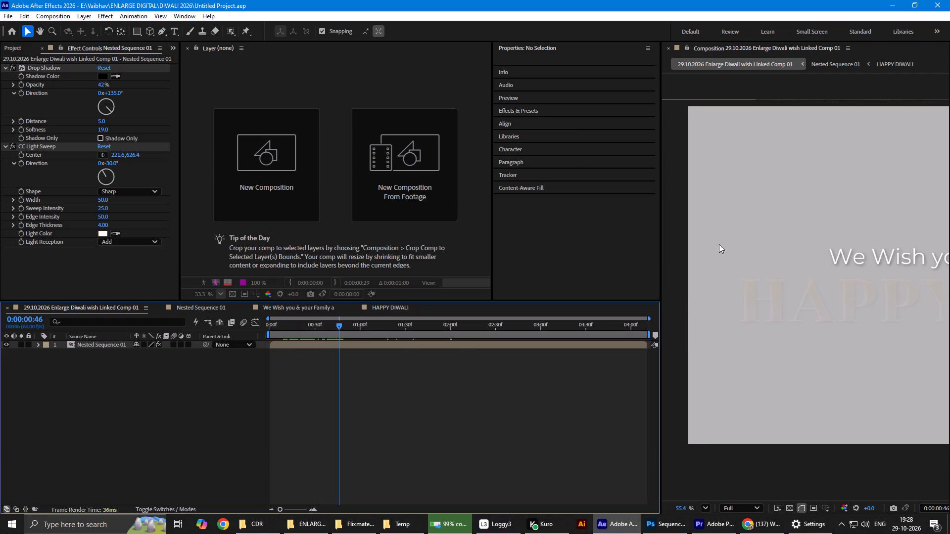
pyautogui.scroll(-3, 719, 244)
pyautogui.moveTo(335, 326); pyautogui.dragTo(354, 323)
pyautogui.moveTo(355, 325); pyautogui.dragTo(377, 328)
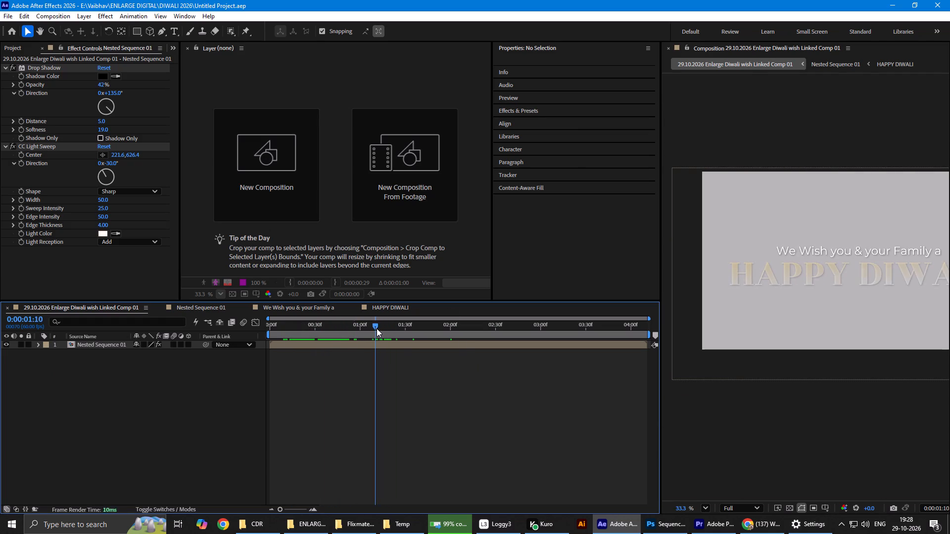
pyautogui.moveTo(377, 328); pyautogui.dragTo(407, 328)
pyautogui.click(407, 342)
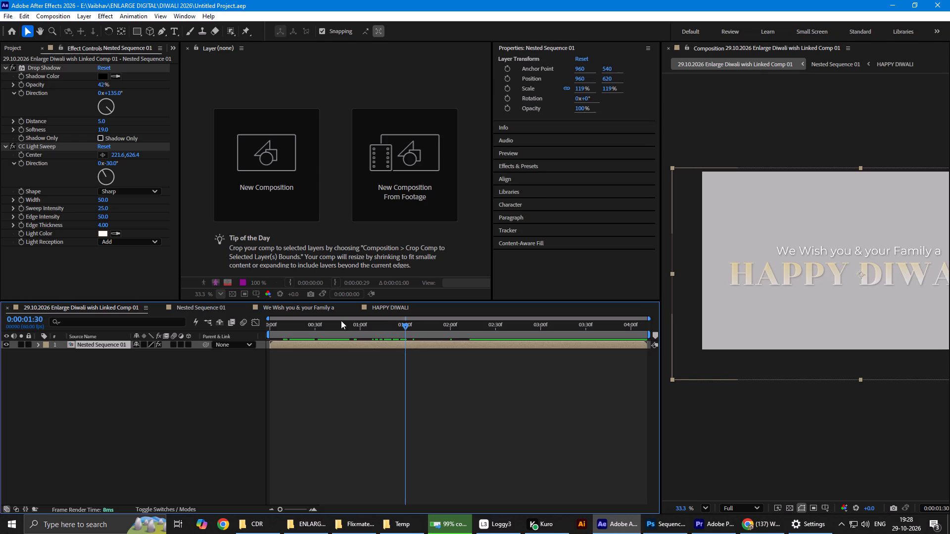
pyautogui.click(37, 147)
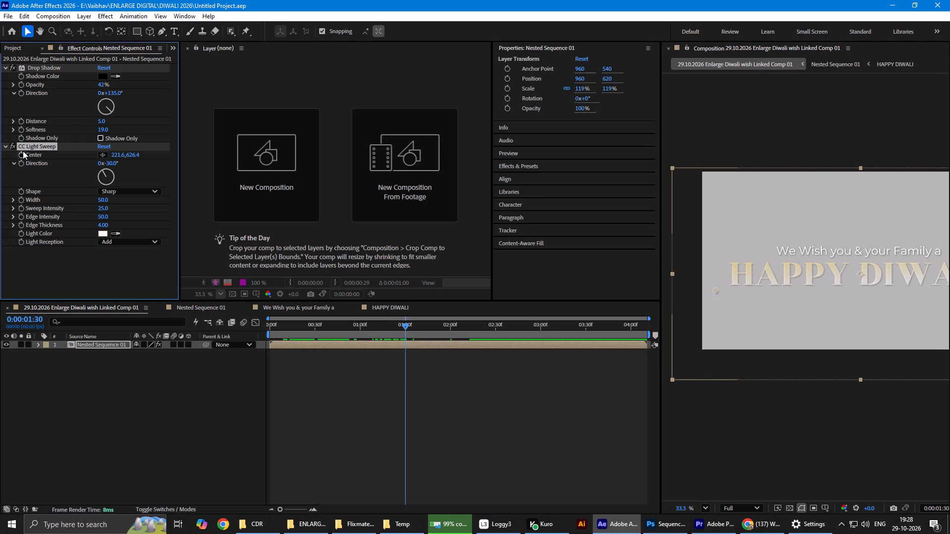
pyautogui.click(22, 152)
# At 0:00:03:59, move the CC Light Sweep centre past the end of the HAPPY DIWALI text, to about 1661.6, 384.9.
pyautogui.moveTo(406, 326); pyautogui.dragTo(447, 330)
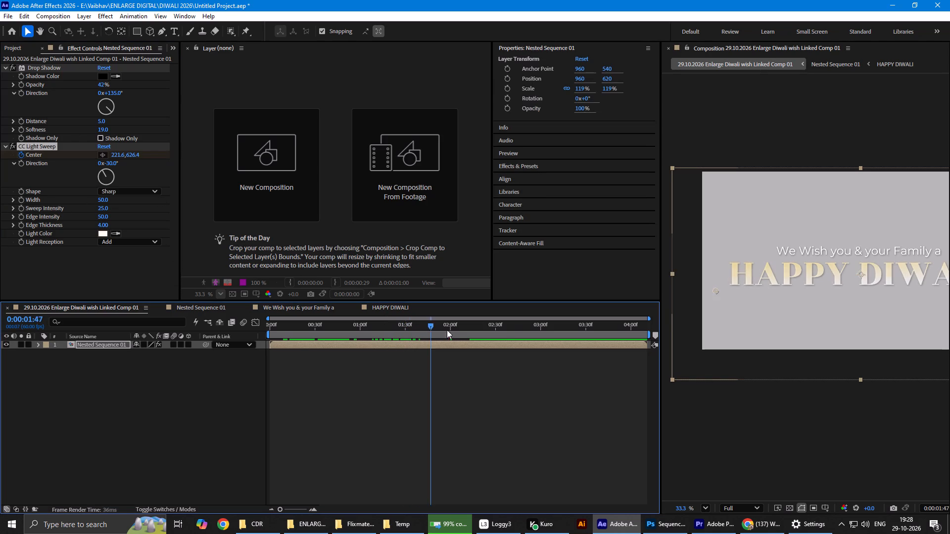
pyautogui.moveTo(447, 330); pyautogui.dragTo(629, 332)
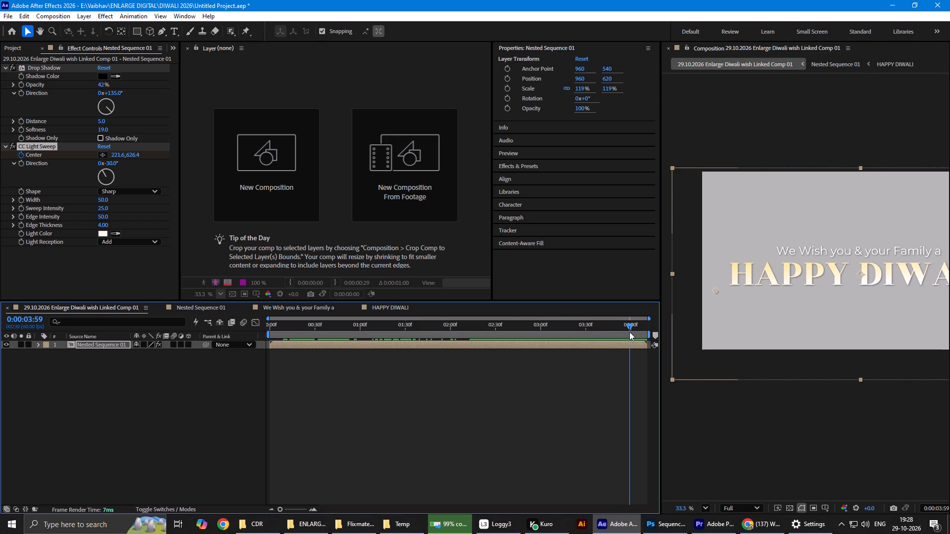
pyautogui.moveTo(629, 332); pyautogui.dragTo(630, 333)
pyautogui.scroll(-7, 660, 202)
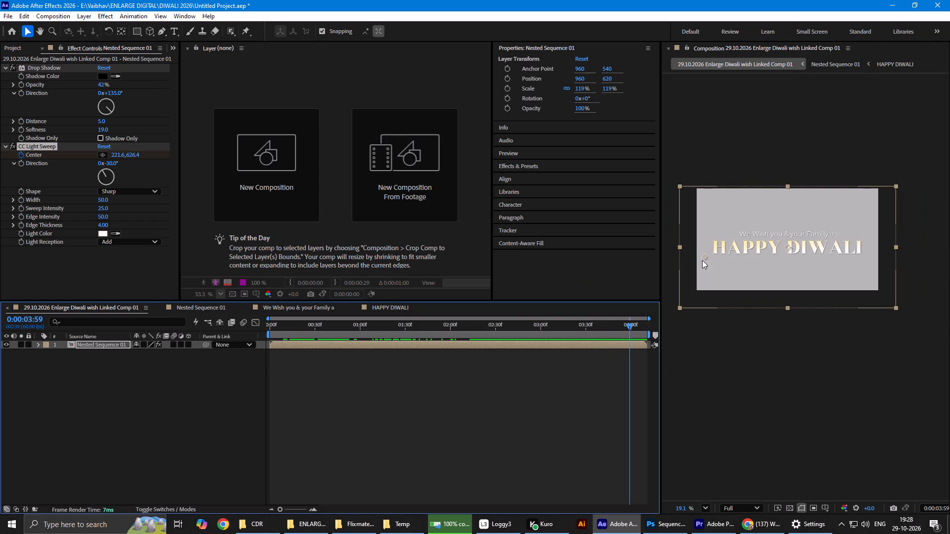
pyautogui.moveTo(707, 254); pyautogui.dragTo(833, 238)
pyautogui.moveTo(833, 238); pyautogui.dragTo(812, 241)
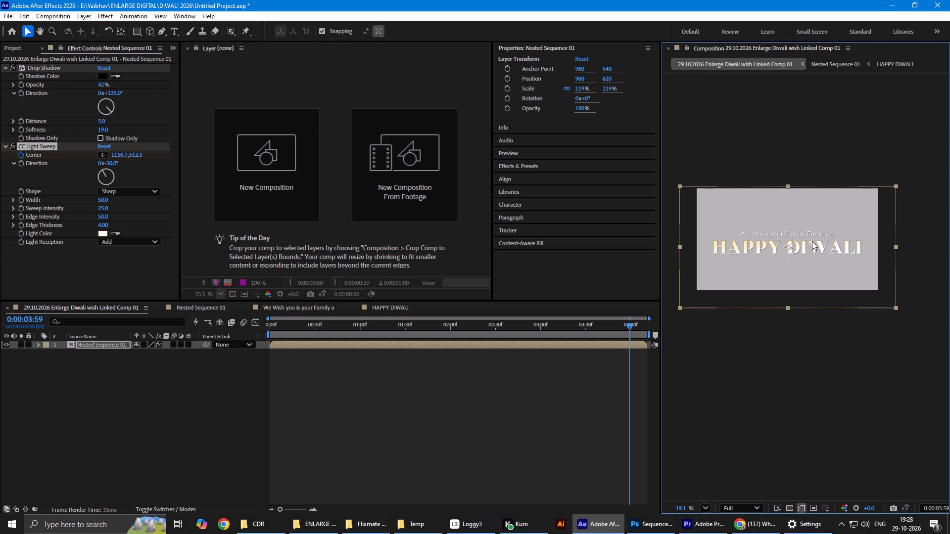
pyautogui.moveTo(812, 241); pyautogui.dragTo(748, 251)
pyautogui.moveTo(748, 251); pyautogui.dragTo(869, 227)
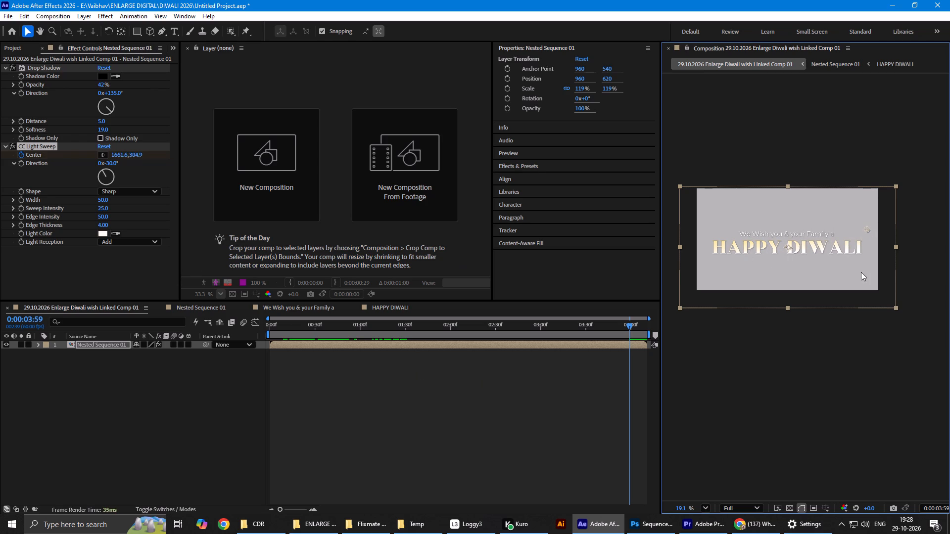
# Deselect the Nested Sequence 01 layer and save the After Effects project.
pyautogui.scroll(-2, 813, 236)
pyautogui.scroll(4, 813, 236)
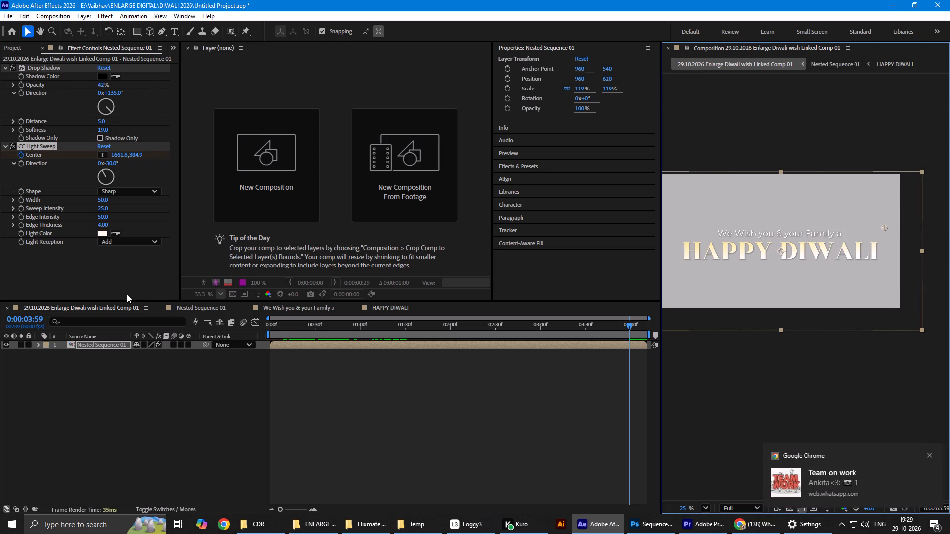
pyautogui.click(458, 427)
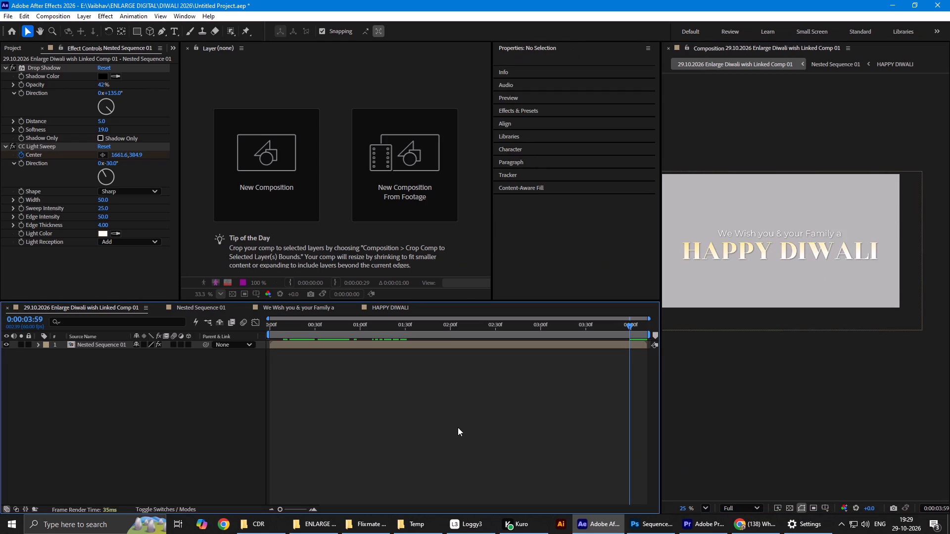
pyautogui.hotkey('ctrl', 's')
# Switch to Premiere and scrub through the Diwali greeting in Sequence 02 to check the light sweep animation.
pyautogui.click(700, 526)
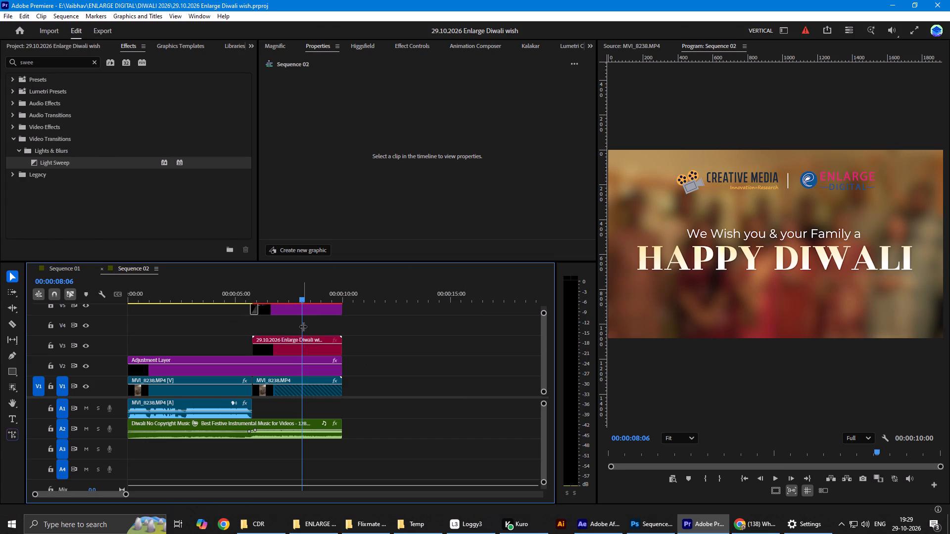
pyautogui.moveTo(300, 297); pyautogui.dragTo(332, 294)
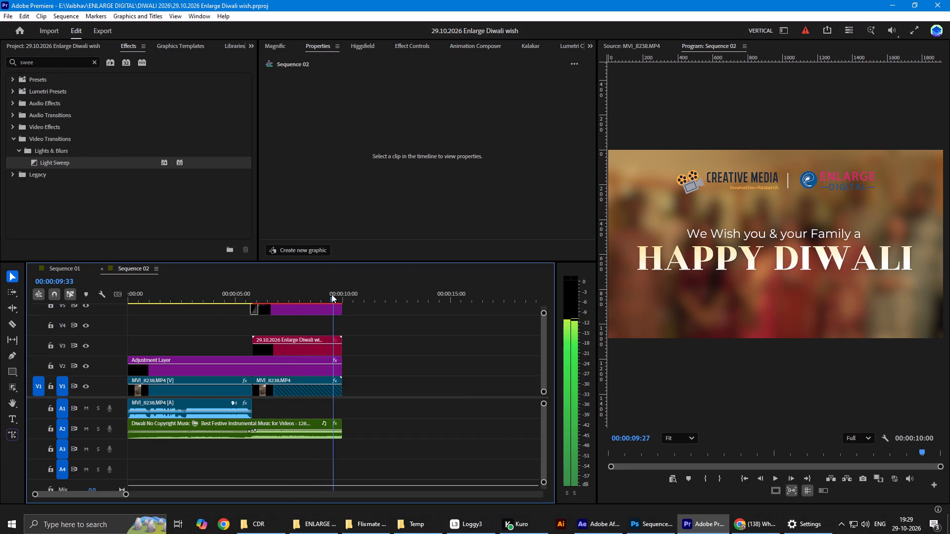
pyautogui.moveTo(332, 294); pyautogui.dragTo(278, 301)
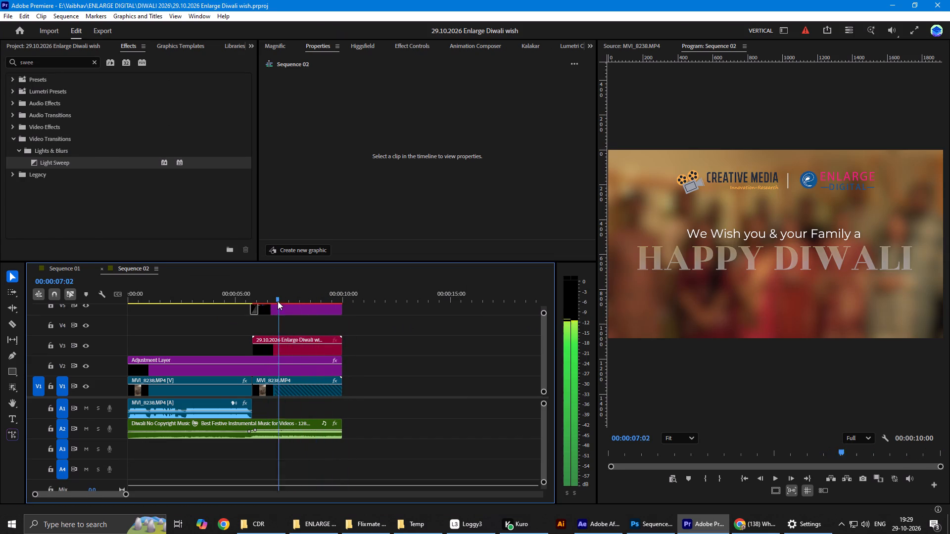
pyautogui.moveTo(278, 301); pyautogui.dragTo(319, 293)
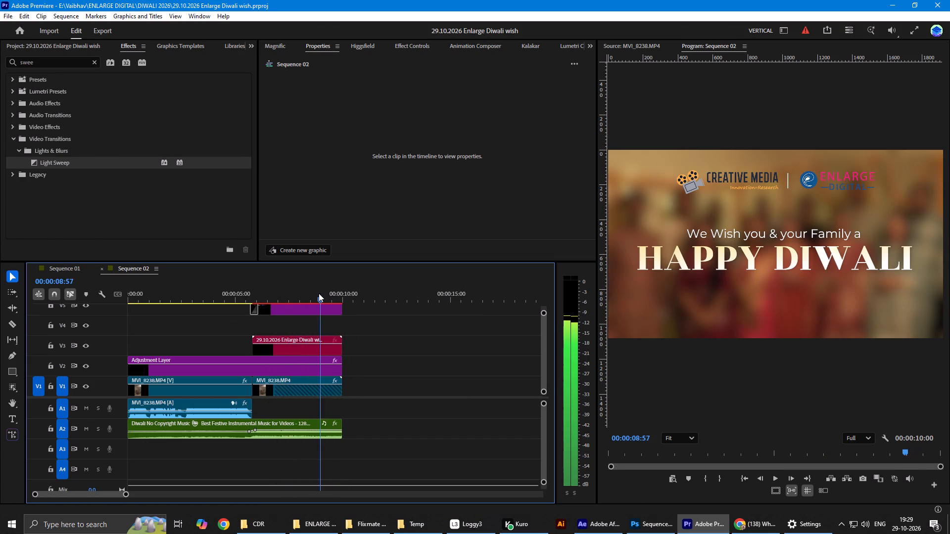
pyautogui.moveTo(319, 293); pyautogui.dragTo(287, 296)
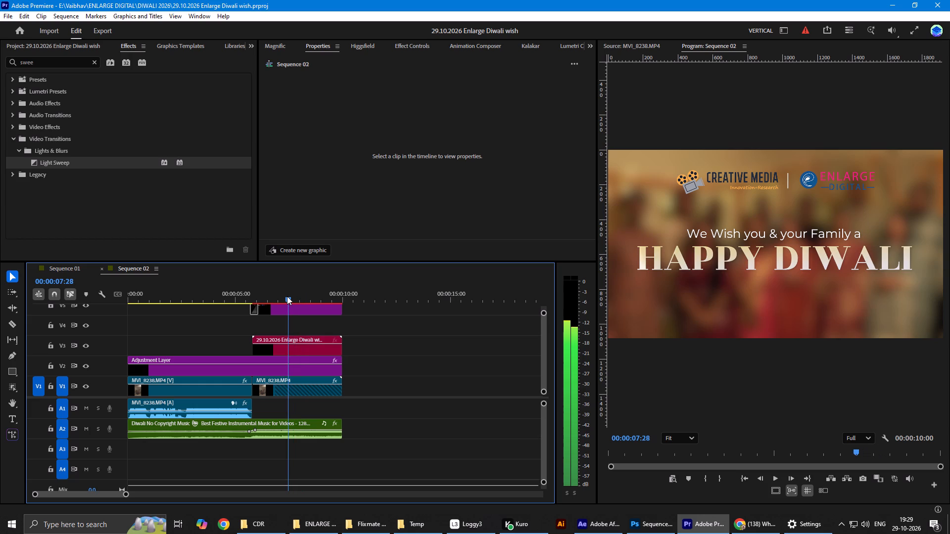
pyautogui.moveTo(287, 296); pyautogui.dragTo(305, 296)
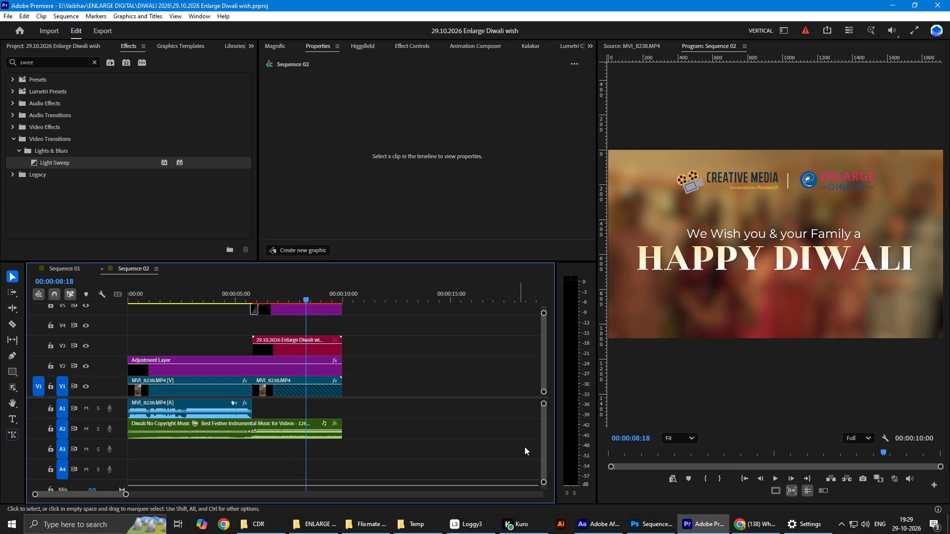
# Switch back to After Effects.
pyautogui.click(618, 523)
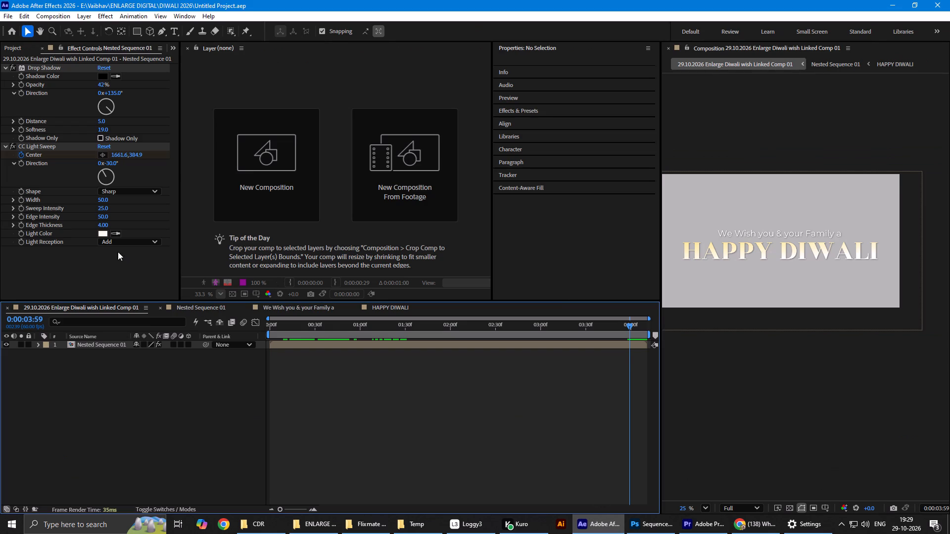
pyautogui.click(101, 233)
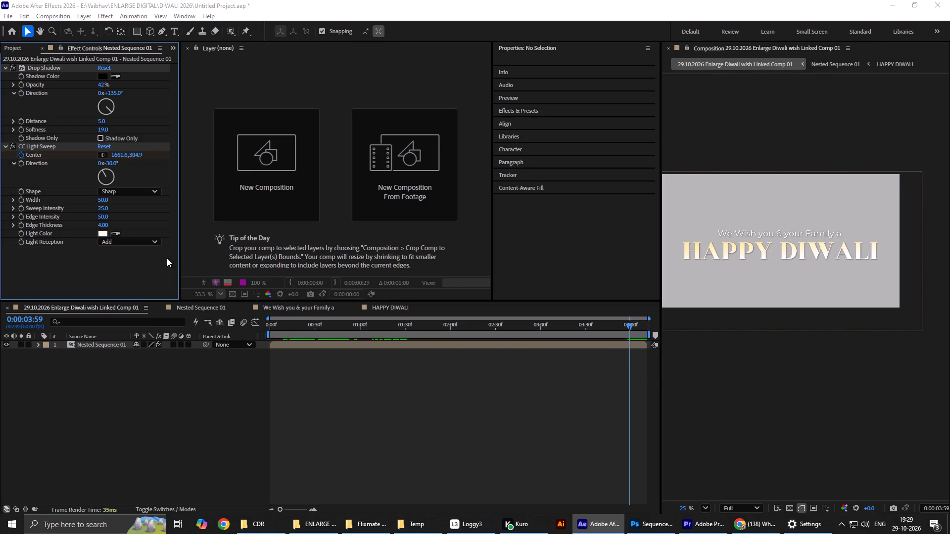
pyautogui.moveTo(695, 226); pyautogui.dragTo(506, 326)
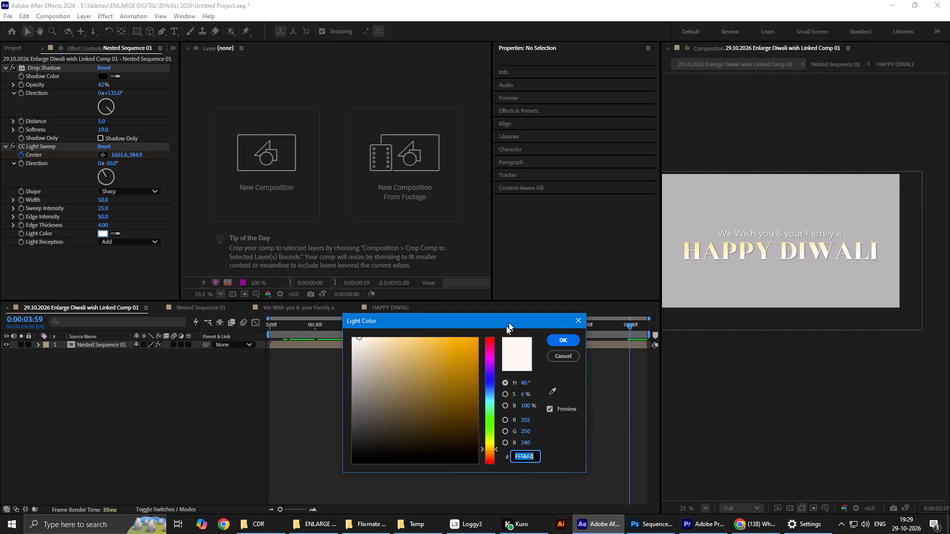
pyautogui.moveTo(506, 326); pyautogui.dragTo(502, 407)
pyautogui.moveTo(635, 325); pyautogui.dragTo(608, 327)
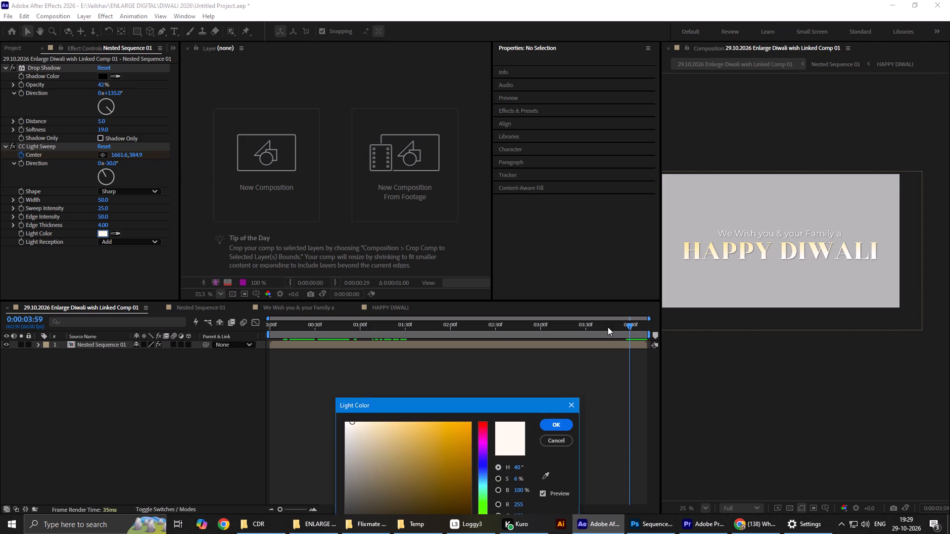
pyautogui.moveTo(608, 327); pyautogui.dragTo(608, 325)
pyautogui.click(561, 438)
# At 0:00:03:06, change the CC Light Sweep light colour on Nested Sequence 01 to a saturated blue, about 0042FF.
pyautogui.moveTo(606, 325); pyautogui.dragTo(560, 327)
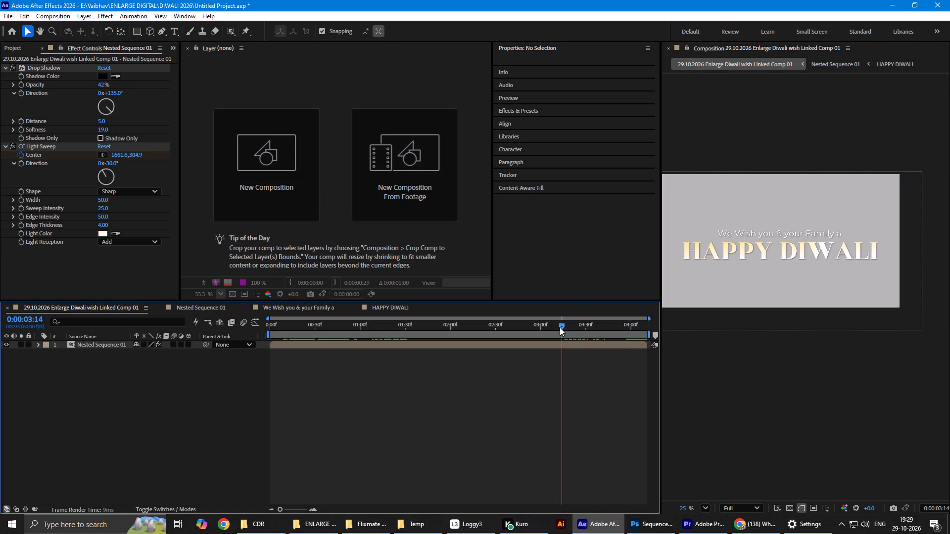
pyautogui.moveTo(560, 327); pyautogui.dragTo(549, 330)
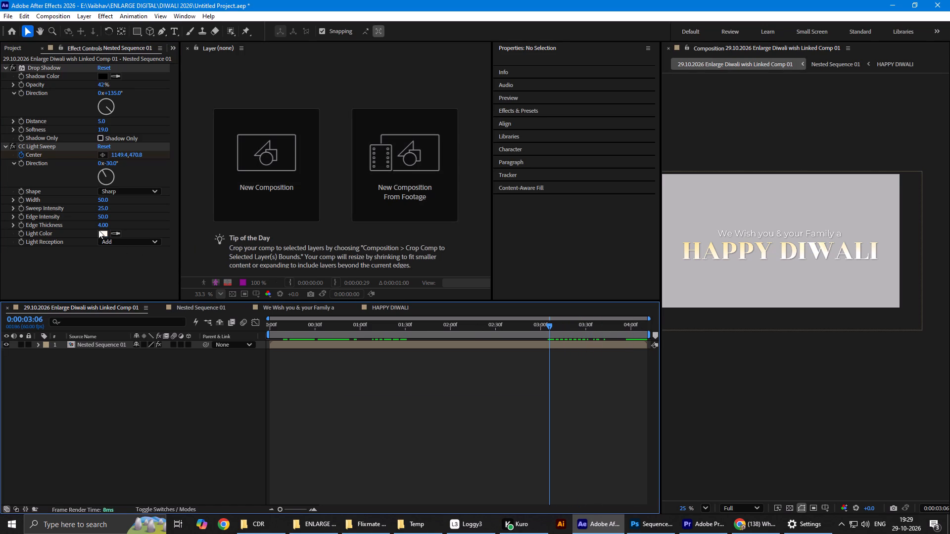
pyautogui.click(103, 234)
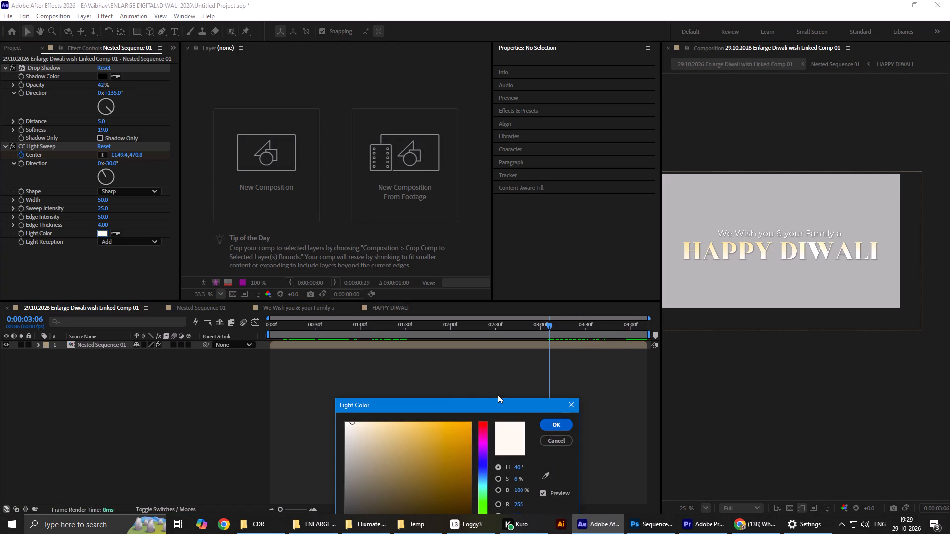
pyautogui.moveTo(466, 401); pyautogui.dragTo(299, 270)
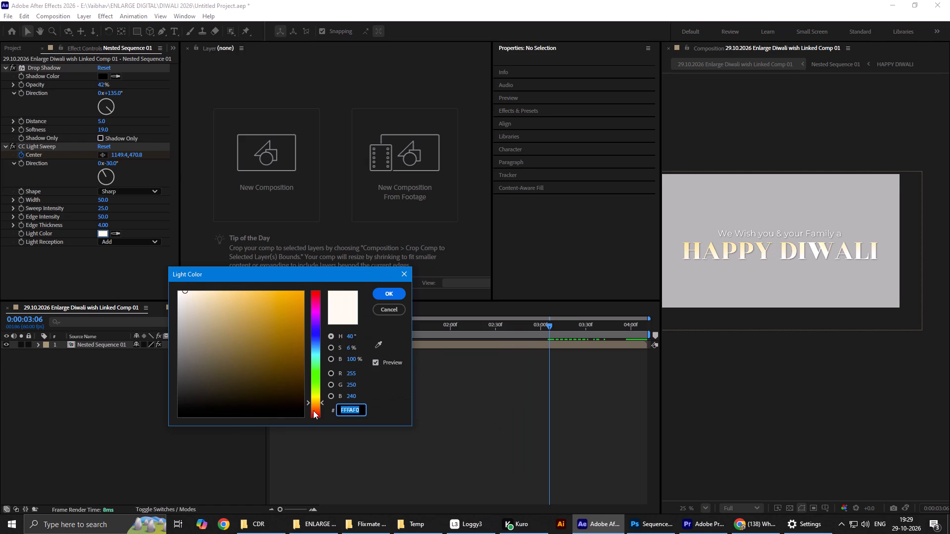
pyautogui.moveTo(249, 309); pyautogui.dragTo(309, 285)
pyautogui.moveTo(309, 285); pyautogui.dragTo(309, 296)
pyautogui.moveTo(294, 308); pyautogui.dragTo(321, 280)
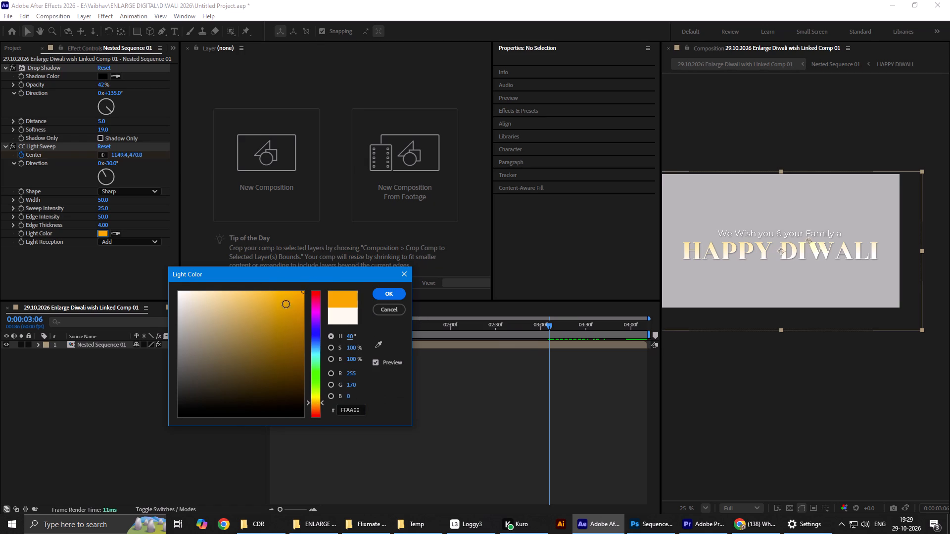
pyautogui.moveTo(315, 390); pyautogui.dragTo(317, 360)
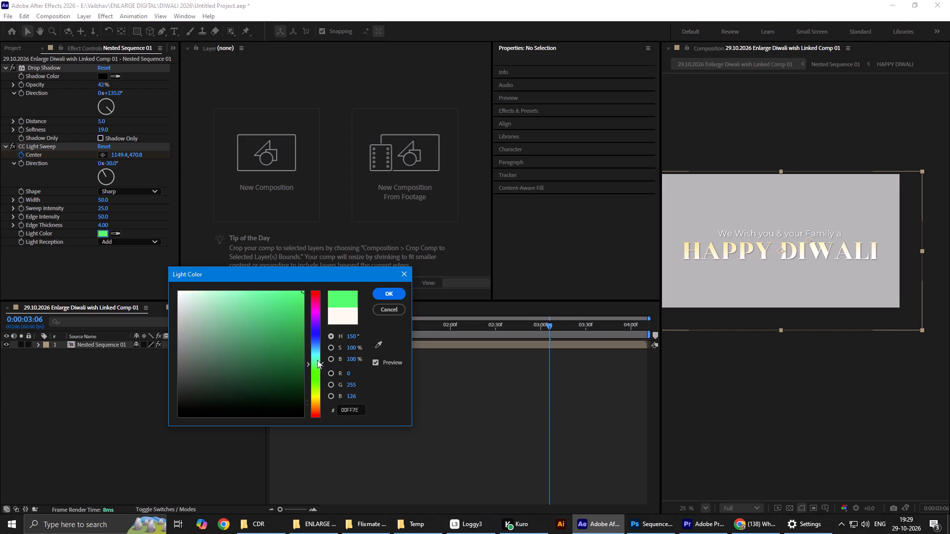
pyautogui.moveTo(317, 360); pyautogui.dragTo(321, 338)
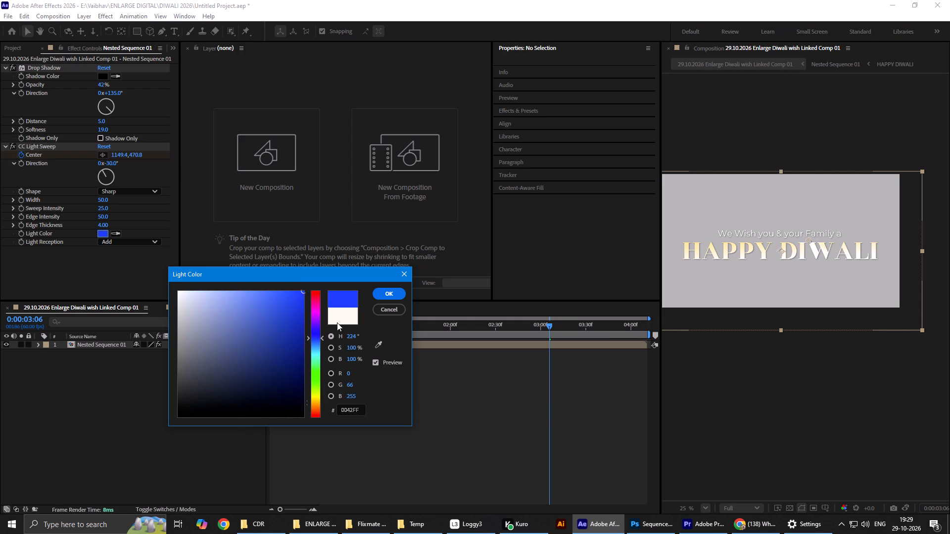
pyautogui.click(394, 293)
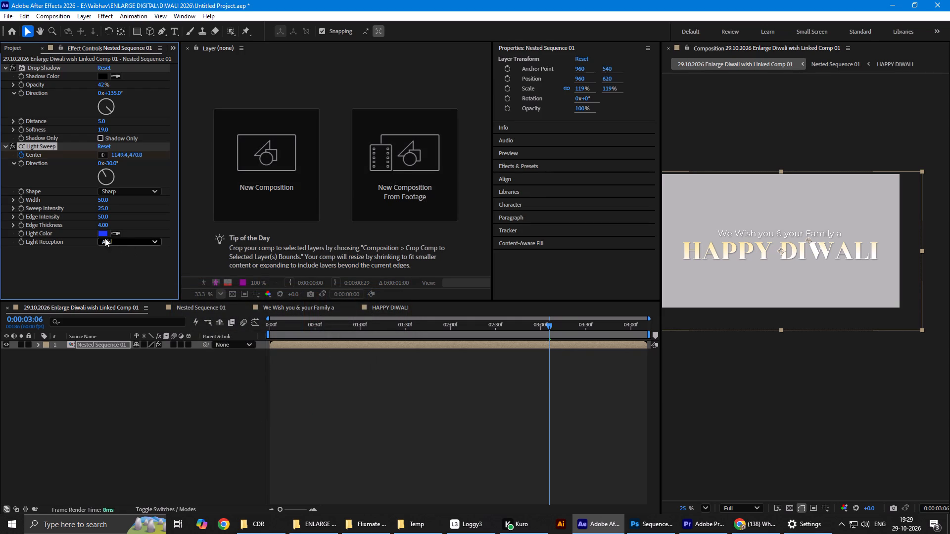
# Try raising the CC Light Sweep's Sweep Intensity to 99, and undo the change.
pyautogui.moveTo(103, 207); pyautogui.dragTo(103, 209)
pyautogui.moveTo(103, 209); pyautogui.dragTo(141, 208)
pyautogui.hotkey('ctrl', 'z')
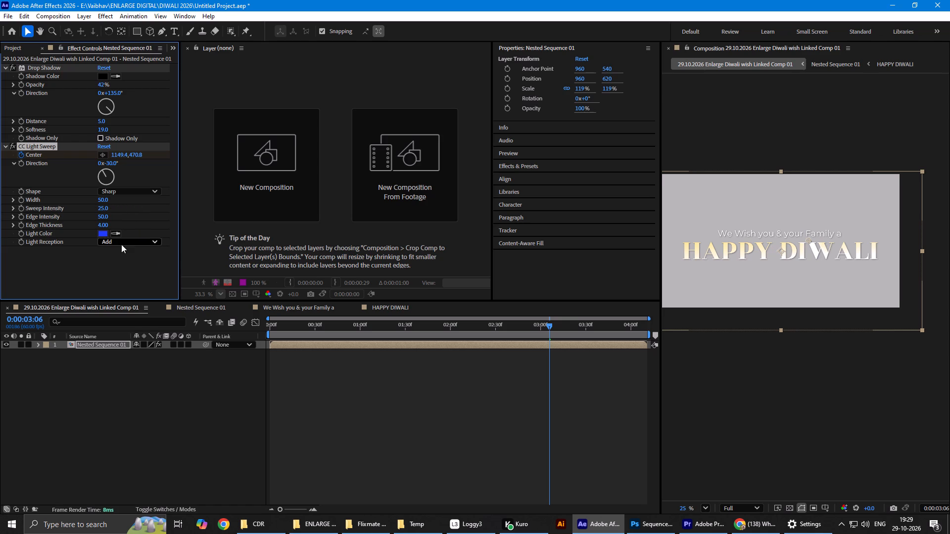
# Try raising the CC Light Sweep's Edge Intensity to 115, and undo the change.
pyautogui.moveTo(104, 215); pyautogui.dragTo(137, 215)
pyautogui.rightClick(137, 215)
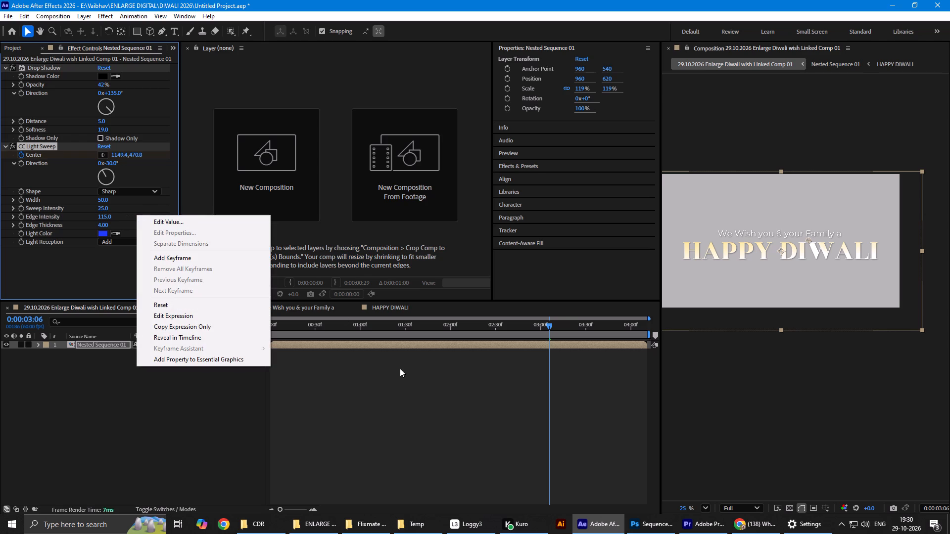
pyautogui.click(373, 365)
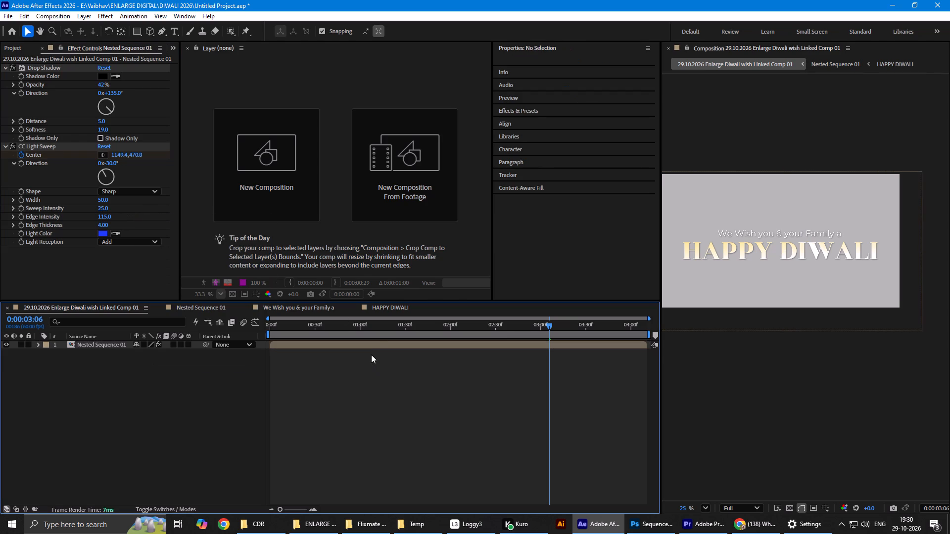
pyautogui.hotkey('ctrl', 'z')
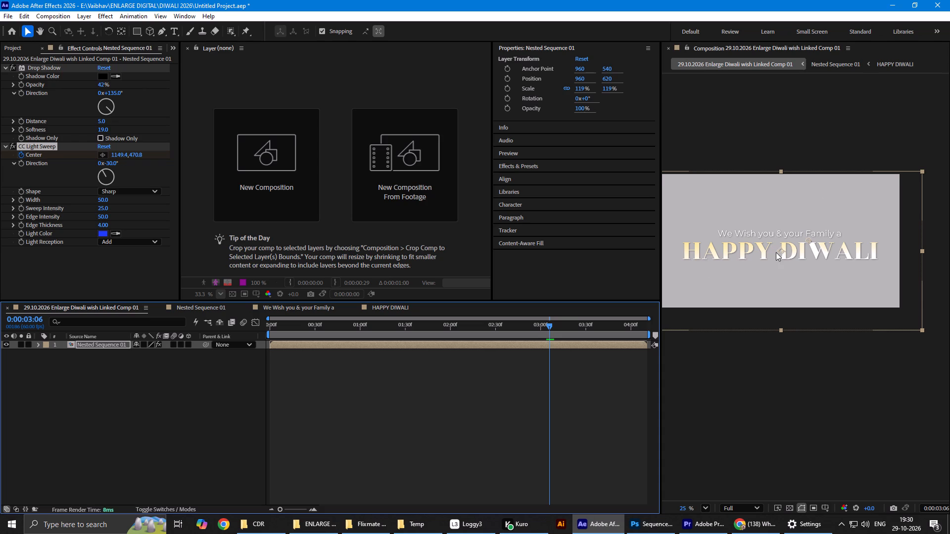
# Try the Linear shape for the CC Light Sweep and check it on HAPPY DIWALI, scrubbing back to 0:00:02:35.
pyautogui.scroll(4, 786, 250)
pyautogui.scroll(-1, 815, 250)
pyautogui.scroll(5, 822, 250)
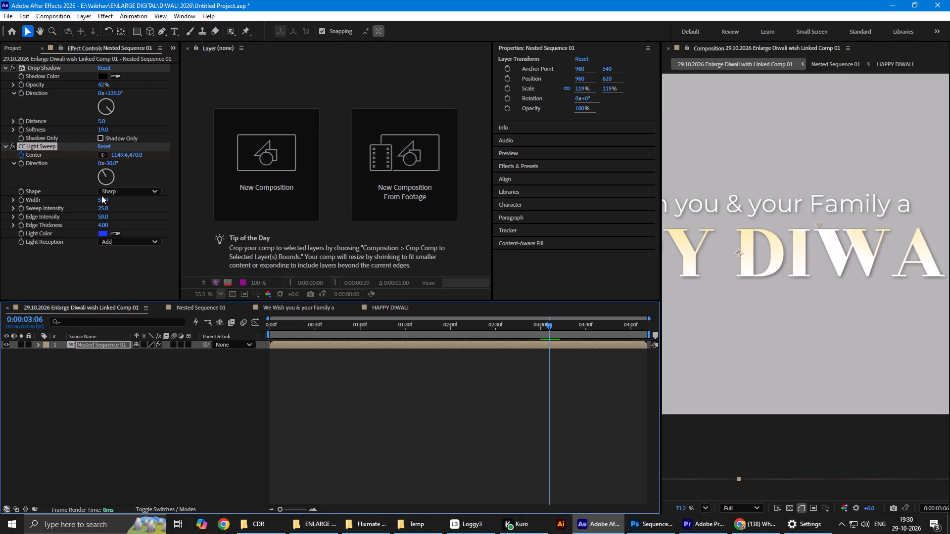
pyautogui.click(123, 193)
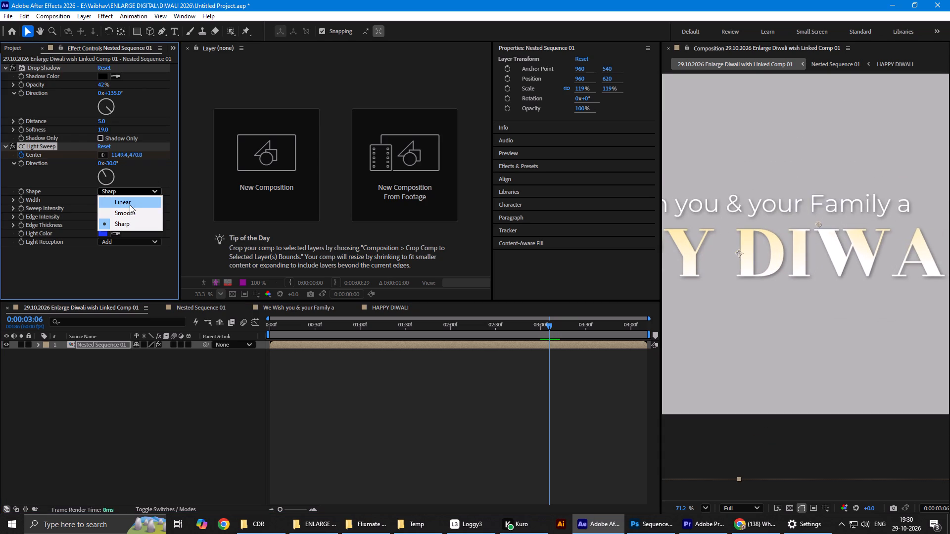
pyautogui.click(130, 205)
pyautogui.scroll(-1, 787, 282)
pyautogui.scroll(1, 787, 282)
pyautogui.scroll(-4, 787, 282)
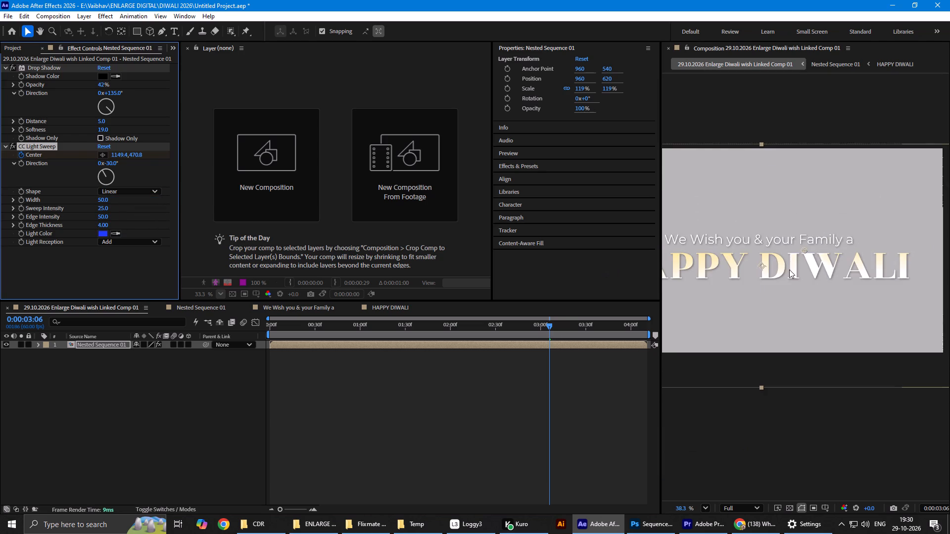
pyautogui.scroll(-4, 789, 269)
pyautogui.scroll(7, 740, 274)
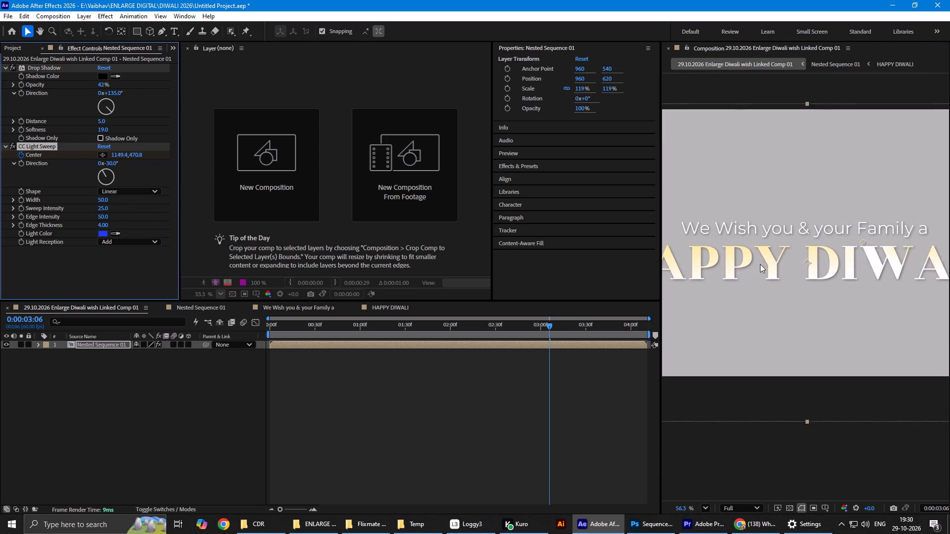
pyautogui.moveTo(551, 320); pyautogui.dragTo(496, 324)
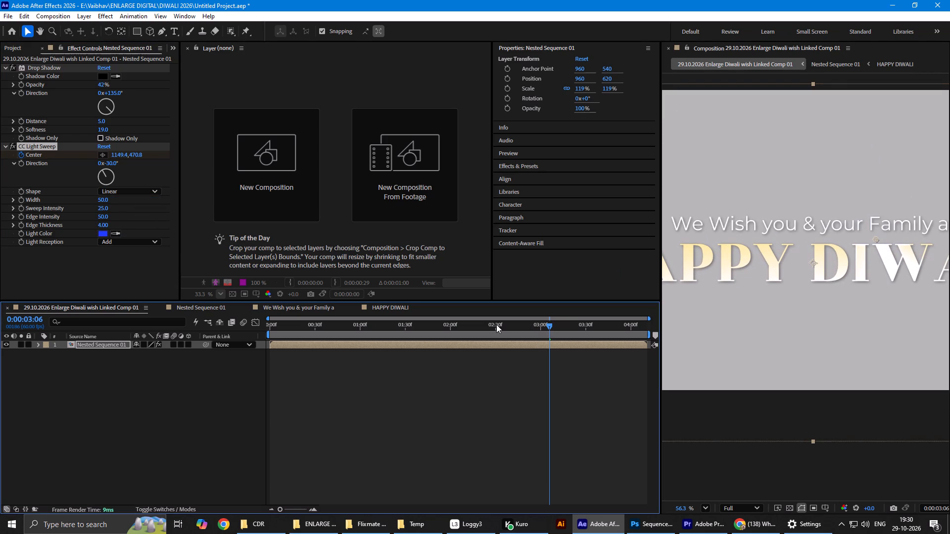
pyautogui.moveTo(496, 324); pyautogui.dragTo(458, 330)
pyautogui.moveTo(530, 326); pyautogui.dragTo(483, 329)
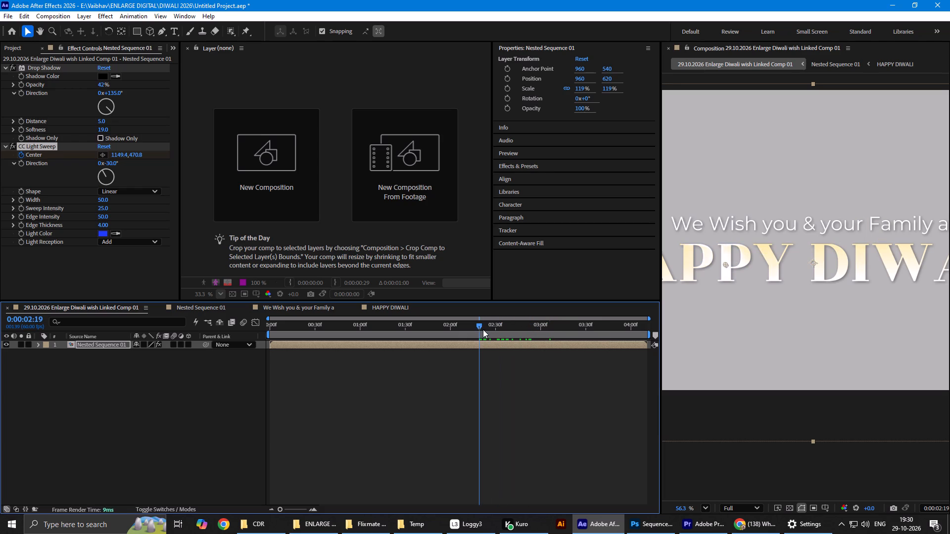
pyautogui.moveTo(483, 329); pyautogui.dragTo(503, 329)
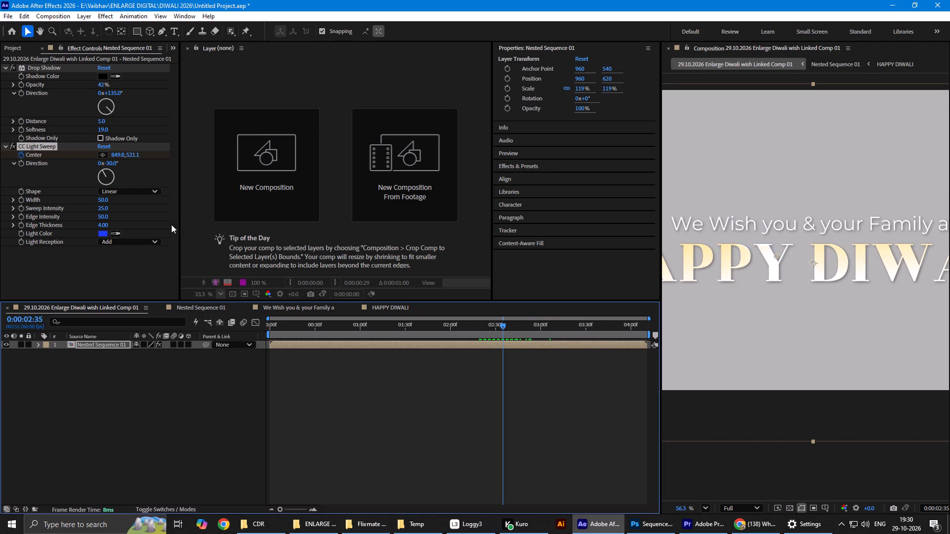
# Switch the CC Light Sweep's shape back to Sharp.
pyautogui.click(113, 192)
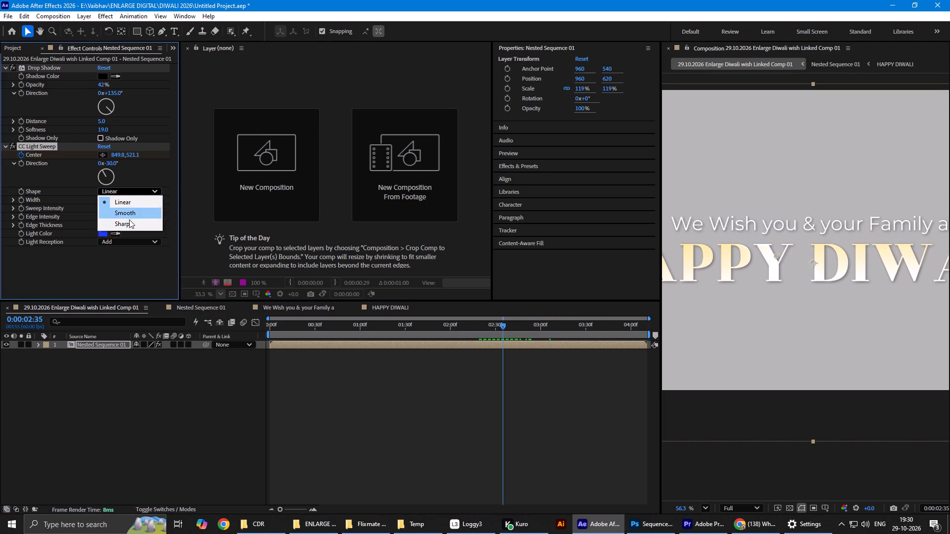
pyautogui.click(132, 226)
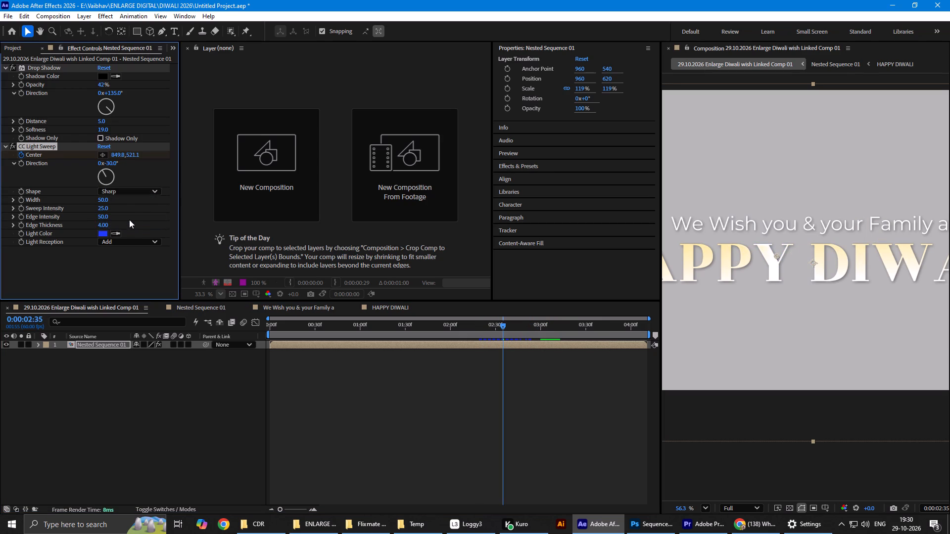
# Set the CC Light Sweep's shape to Smooth, leaving the light reception option as Add.
pyautogui.click(132, 189)
pyautogui.click(131, 215)
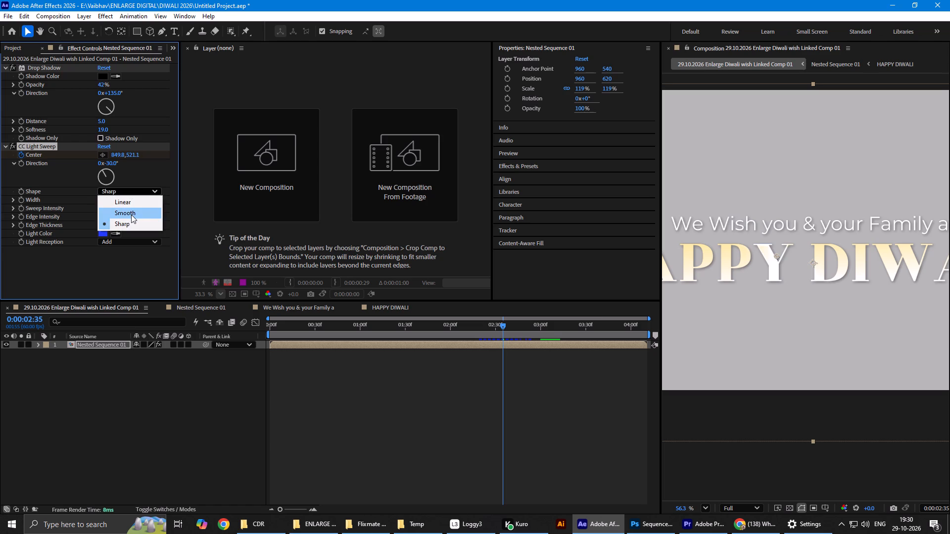
pyautogui.click(124, 239)
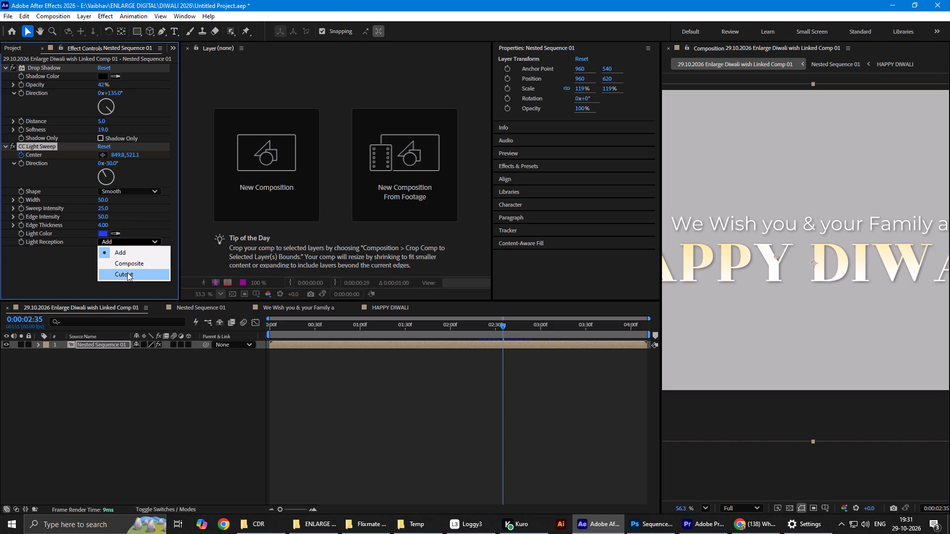
pyautogui.click(116, 288)
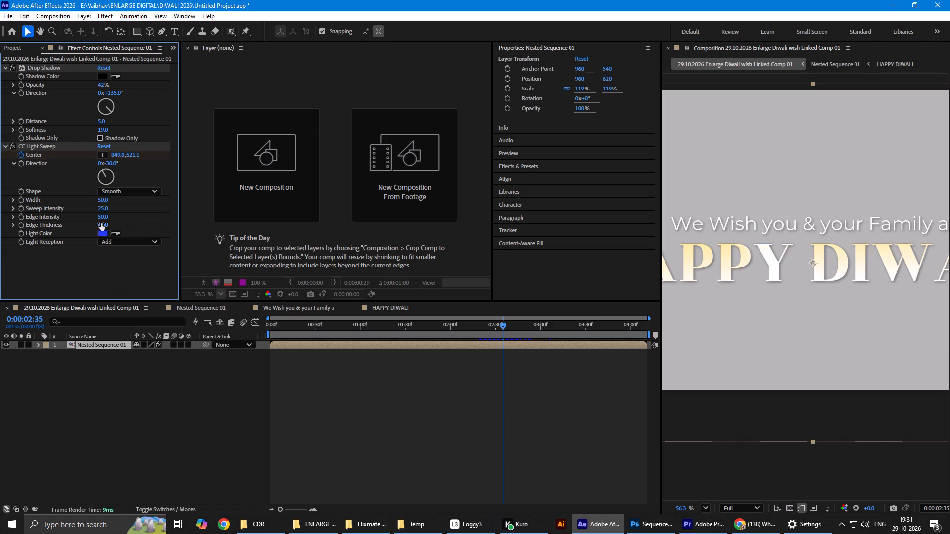
# Set the CC Light Sweep's Edge Thickness to 6.70.
pyautogui.moveTo(101, 223); pyautogui.dragTo(83, 228)
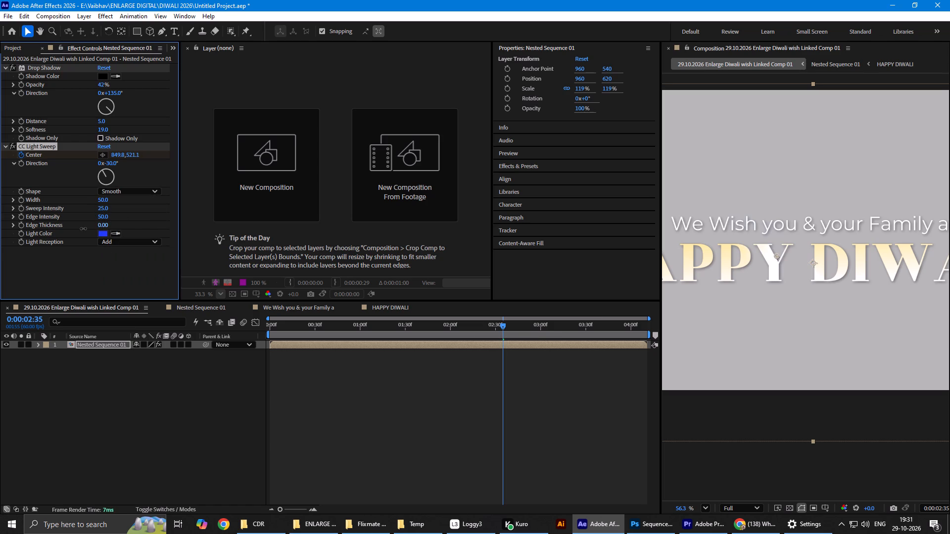
pyautogui.moveTo(83, 228); pyautogui.dragTo(12, 233)
pyautogui.moveTo(12, 233); pyautogui.dragTo(43, 231)
# Set the CC Light Sweep's Sweep Intensity to 97.
pyautogui.moveTo(100, 207); pyautogui.dragTo(188, 199)
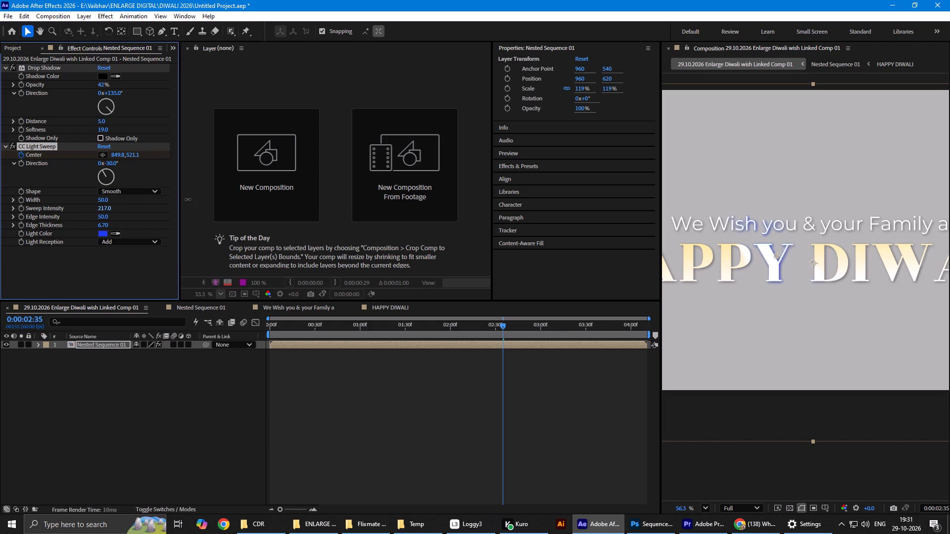
pyautogui.moveTo(188, 199); pyautogui.dragTo(137, 208)
# Change the CC Light Sweep's light colour to a soft gold, FFD06B.
pyautogui.click(101, 232)
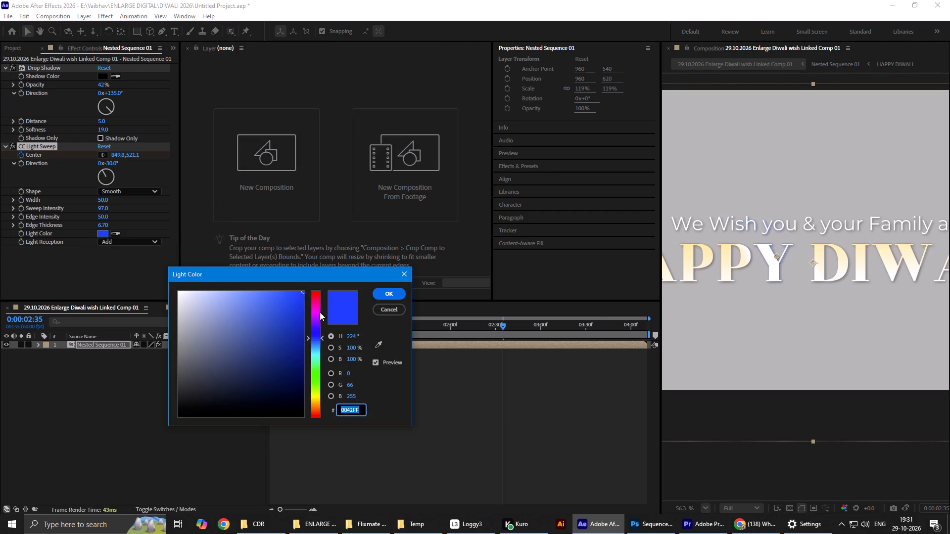
pyautogui.moveTo(314, 339); pyautogui.dragTo(324, 402)
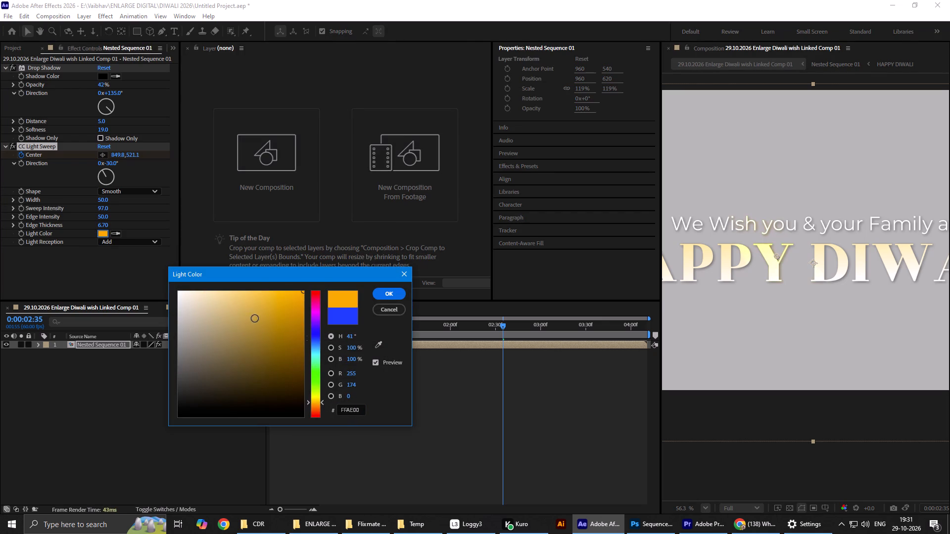
pyautogui.moveTo(254, 314); pyautogui.dragTo(251, 281)
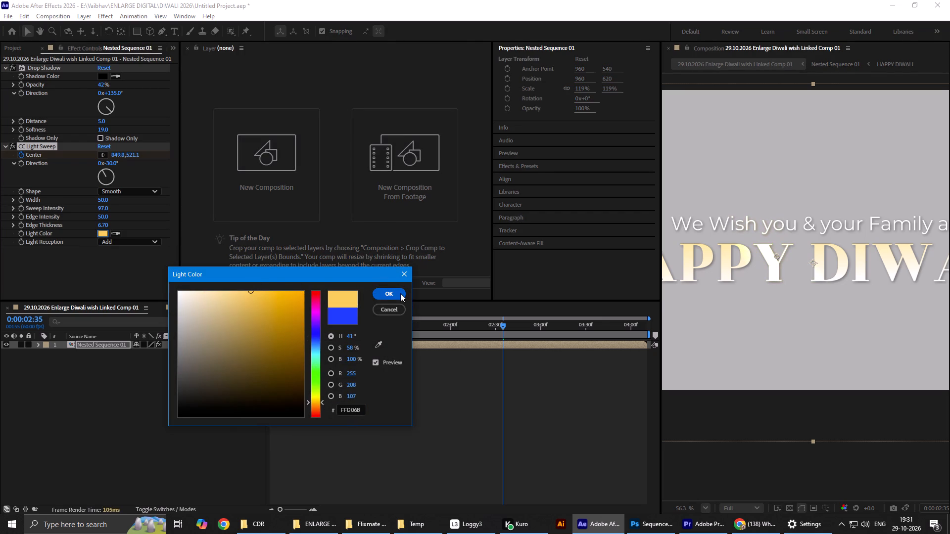
pyautogui.click(400, 293)
# Check the gold light sweep across HAPPY DIWALI by scrubbing to 0:00:03:41, and save the composition's project.
pyautogui.scroll(-2, 734, 274)
pyautogui.scroll(1, 768, 261)
pyautogui.scroll(-1, 768, 261)
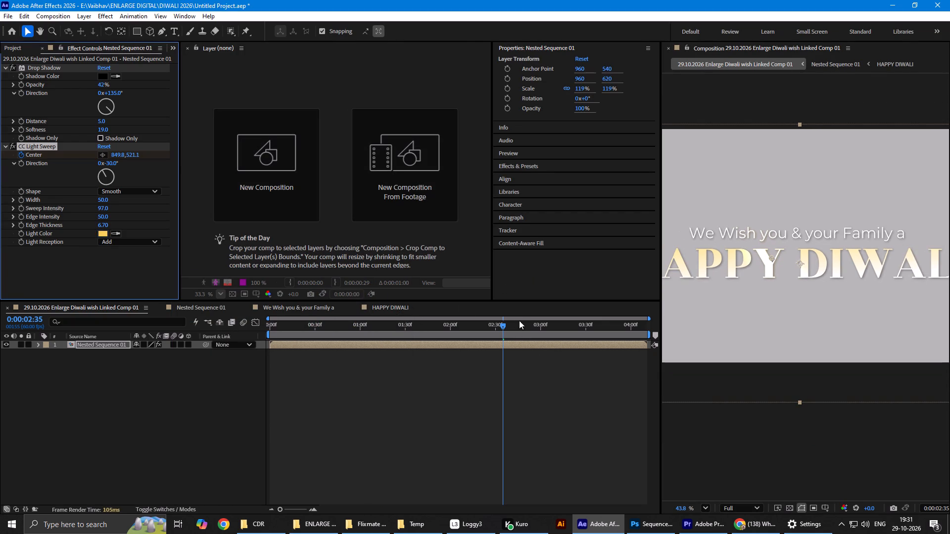
pyautogui.moveTo(509, 324); pyautogui.dragTo(506, 324)
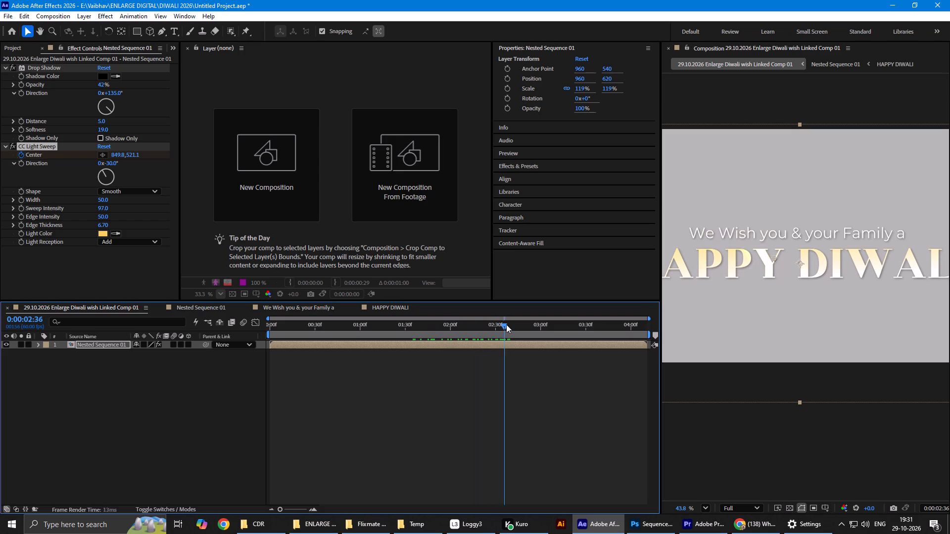
pyautogui.moveTo(506, 324); pyautogui.dragTo(602, 298)
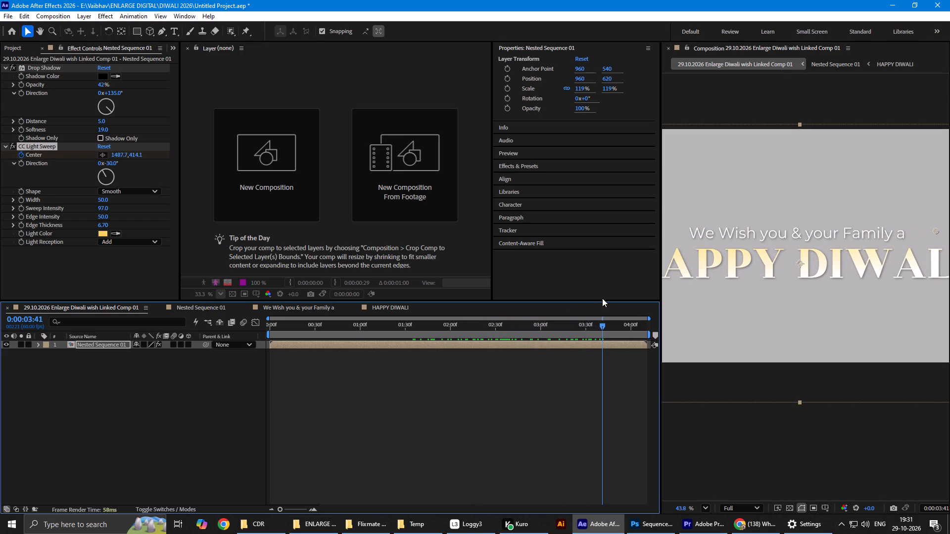
pyautogui.hotkey('ctrl', 's')
# Switch to Premiere, review the greeting in Sequence 02 with playback around 00:00:09:02, and save the project.
pyautogui.click(714, 533)
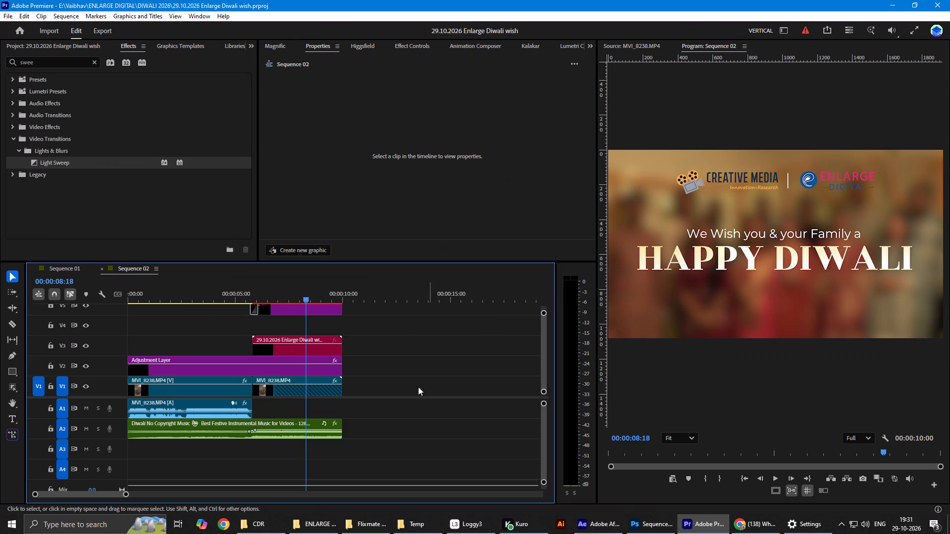
pyautogui.moveTo(307, 300); pyautogui.dragTo(284, 301)
pyautogui.moveTo(310, 290); pyautogui.dragTo(303, 289)
pyautogui.moveTo(306, 295); pyautogui.dragTo(299, 299)
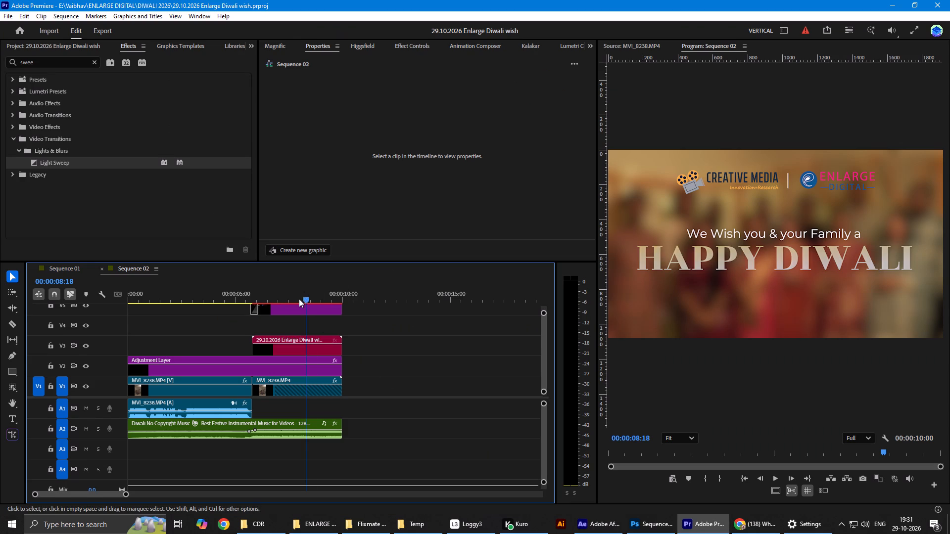
pyautogui.moveTo(299, 299); pyautogui.dragTo(350, 293)
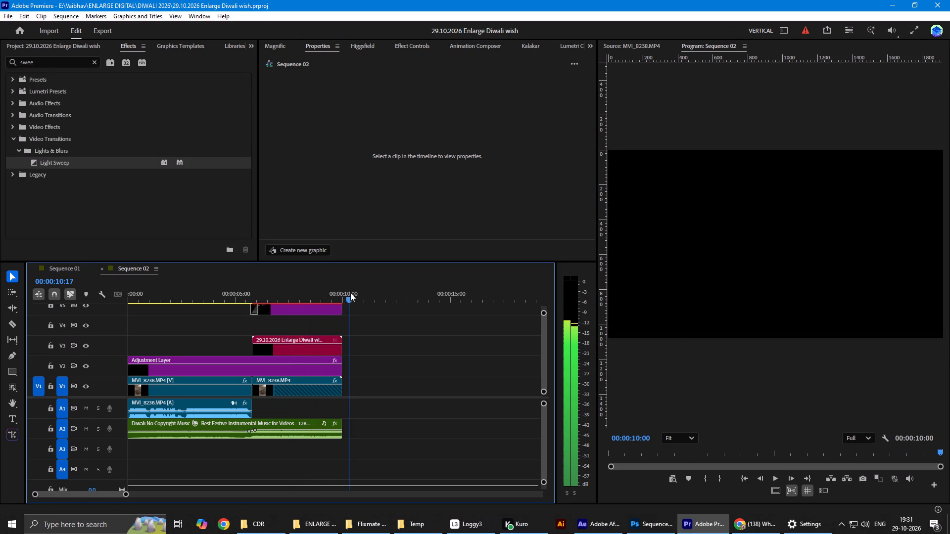
pyautogui.moveTo(350, 293); pyautogui.dragTo(324, 296)
pyautogui.press('space')
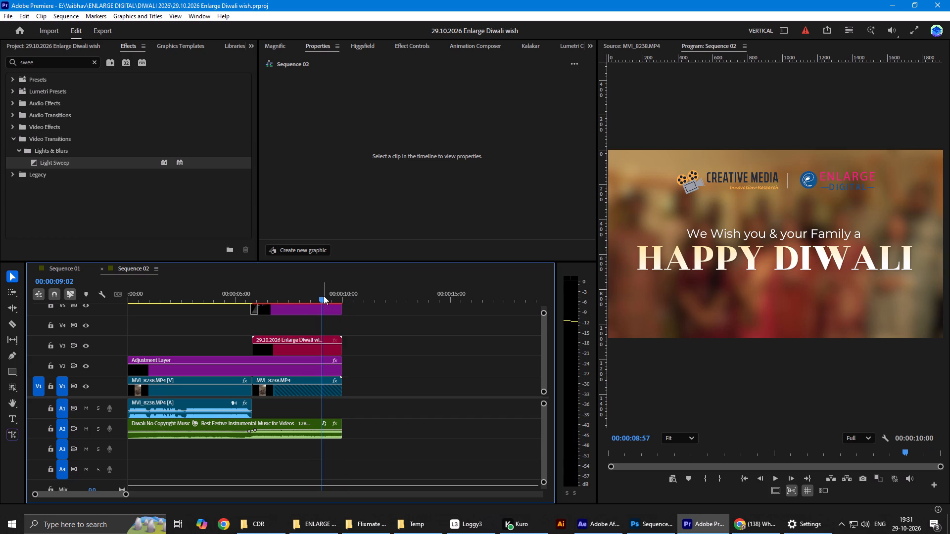
pyautogui.press('space')
pyautogui.hotkey('ctrl', 's')
# Send Sequence 02 to Media Encoder as an H.264 media file with the Match Source - Adaptive High Bitrate preset.
pyautogui.moveTo(324, 297); pyautogui.dragTo(291, 296)
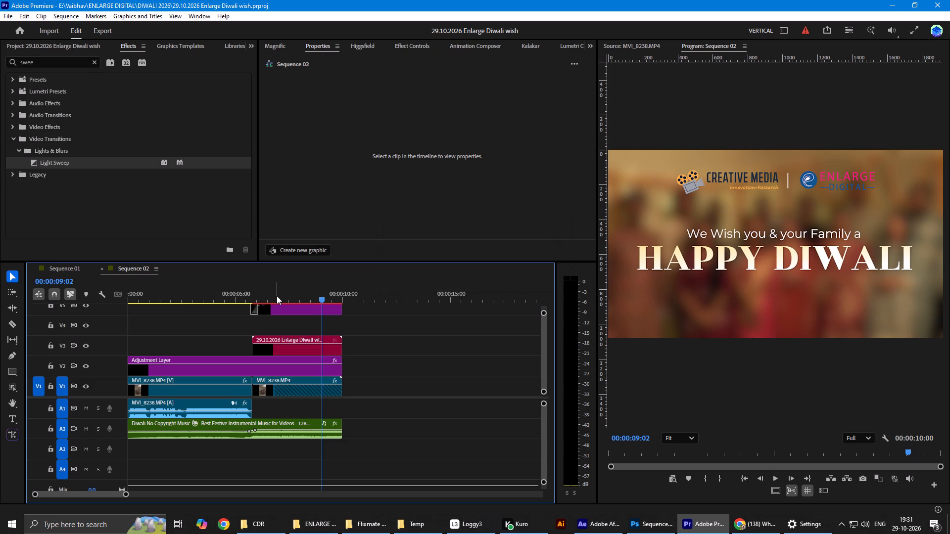
pyautogui.hotkey('ctrl', 'm')
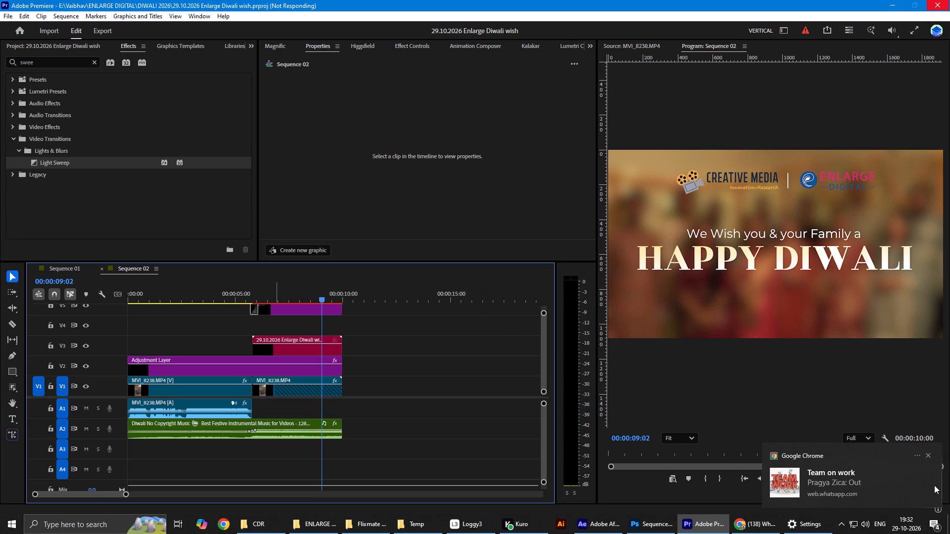
pyautogui.click(926, 452)
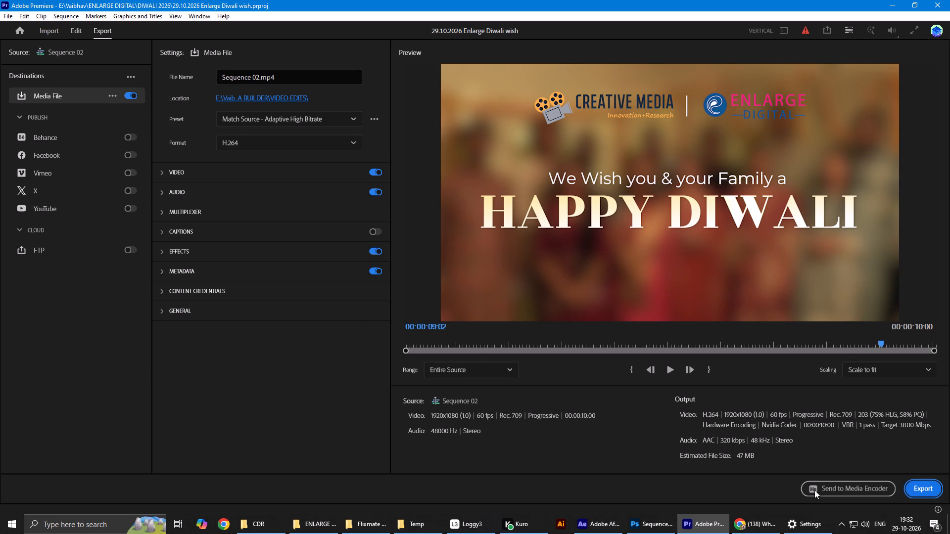
pyautogui.click(846, 492)
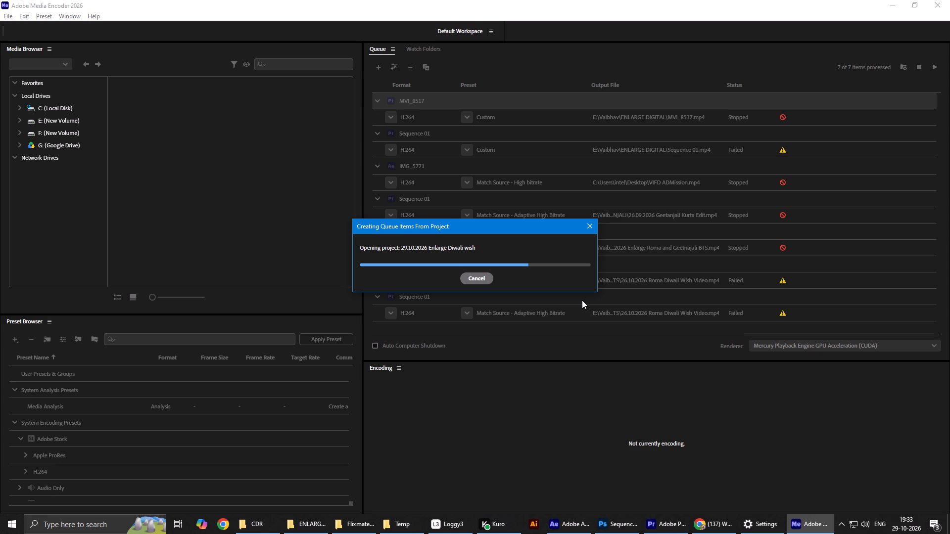
pyautogui.rightClick(582, 300)
# Stop the running recording session in Loggy3 and return to Media Encoder.
pyautogui.click(451, 533)
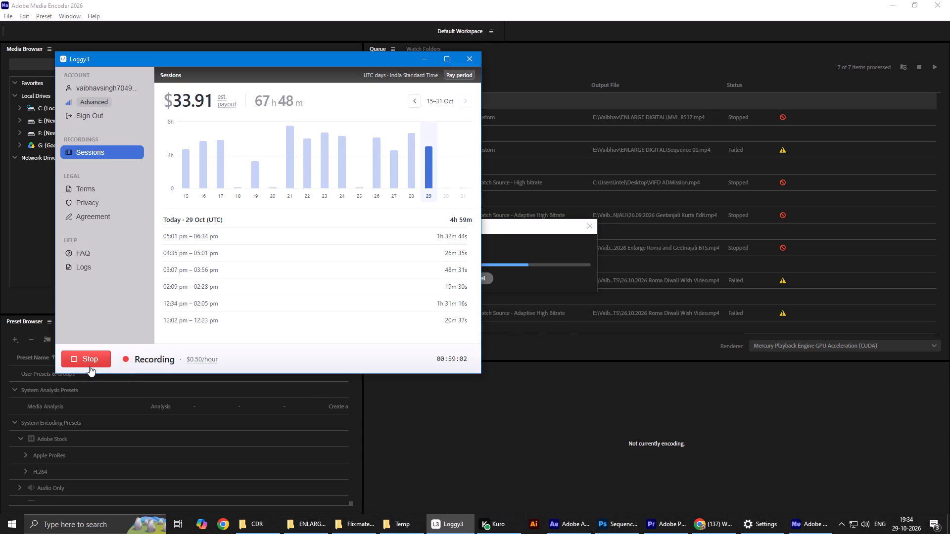
pyautogui.click(92, 364)
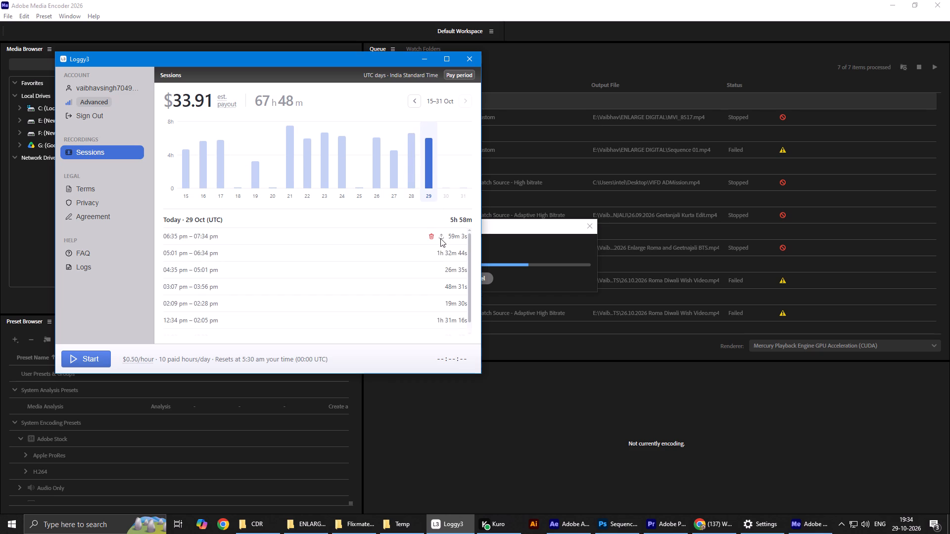
pyautogui.click(565, 431)
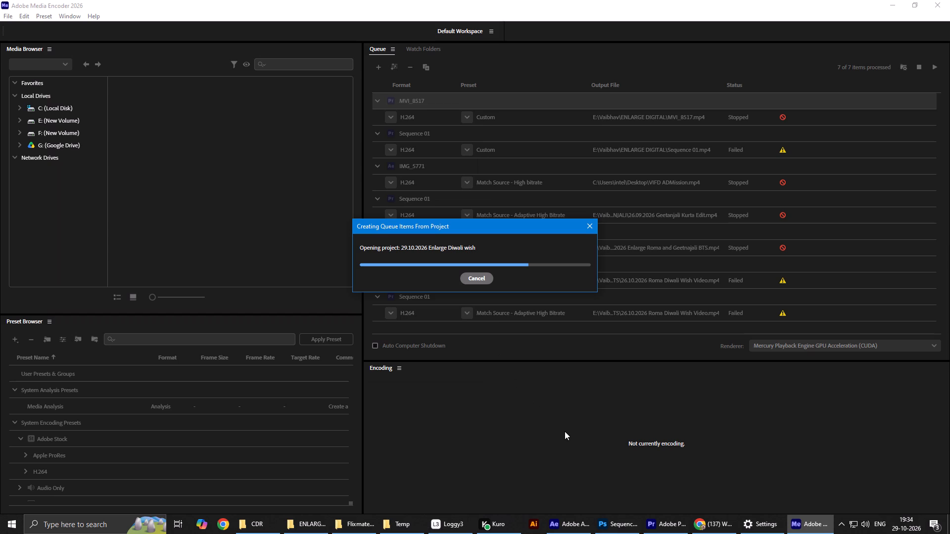